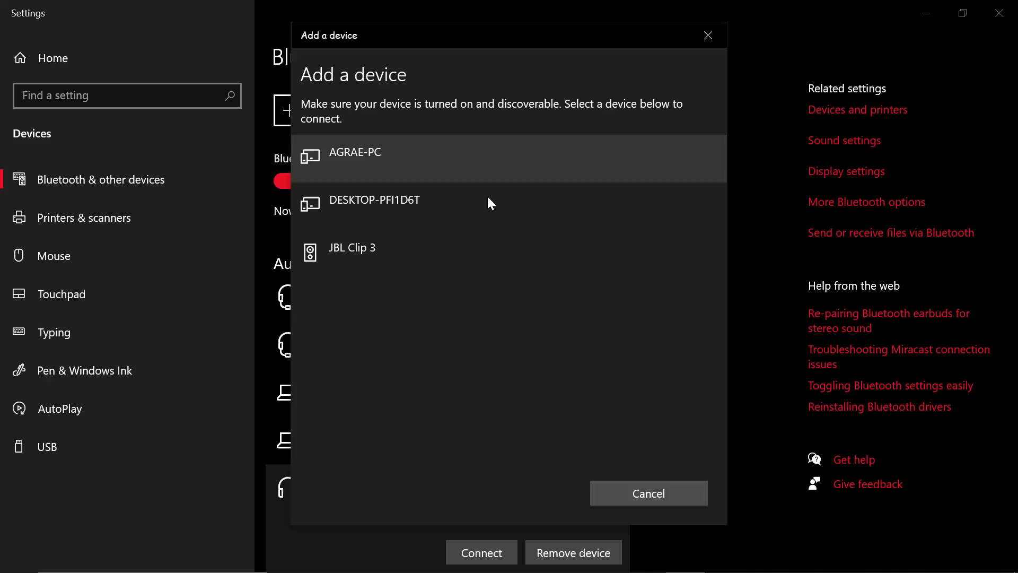
Connect the JBL Clip 3 Bluetooth speaker and close the device settings.
left_click(462, 238)
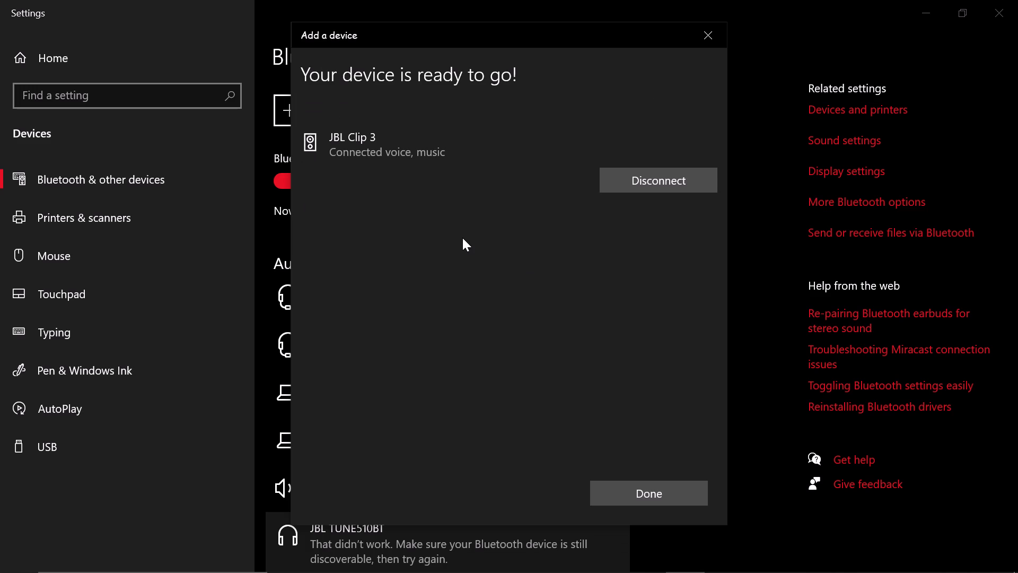
left_click(710, 33)
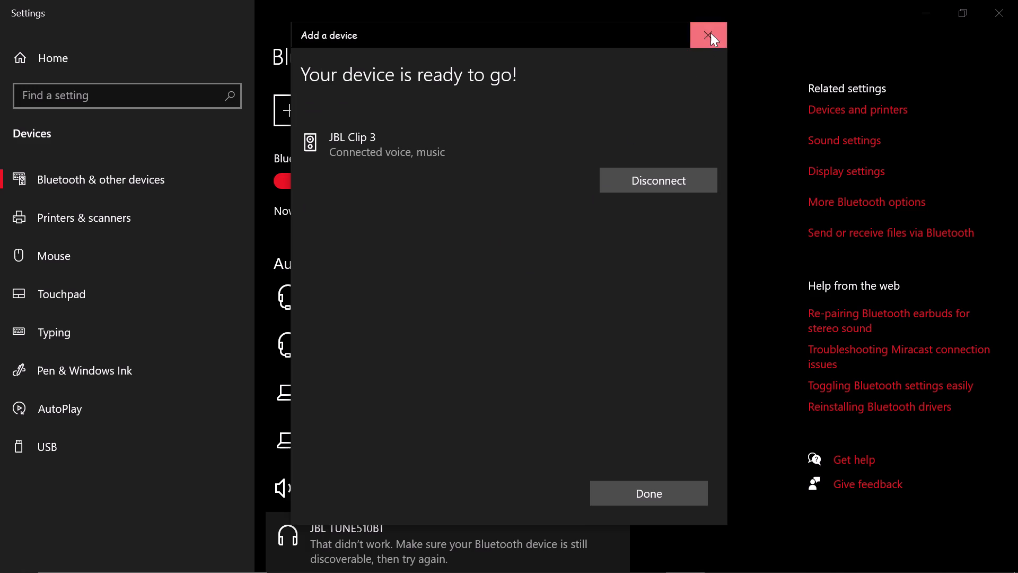
left_click(994, 21)
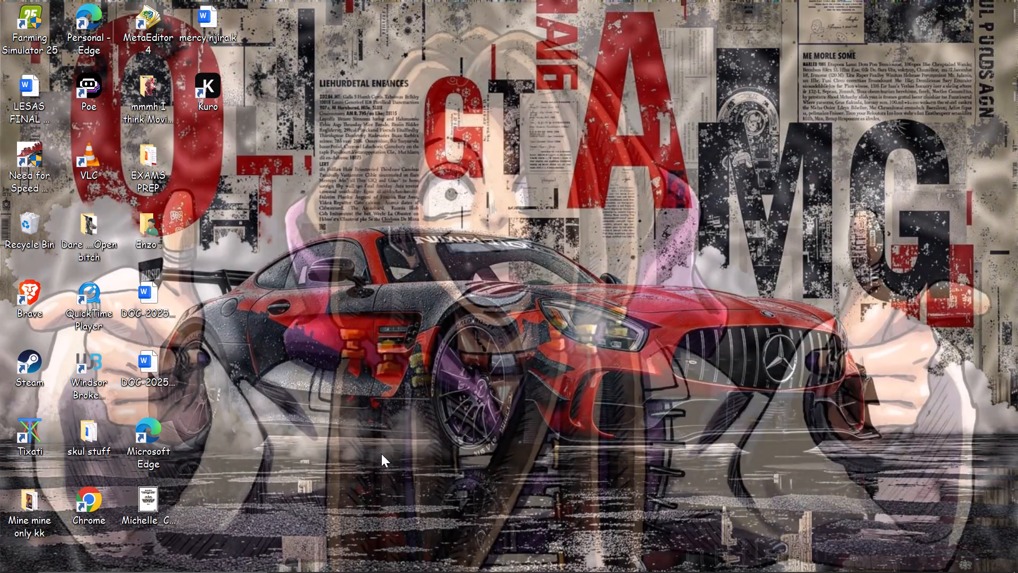
Switch to Chrome and search YouTube for "dontoliver".
left_click(650, 567)
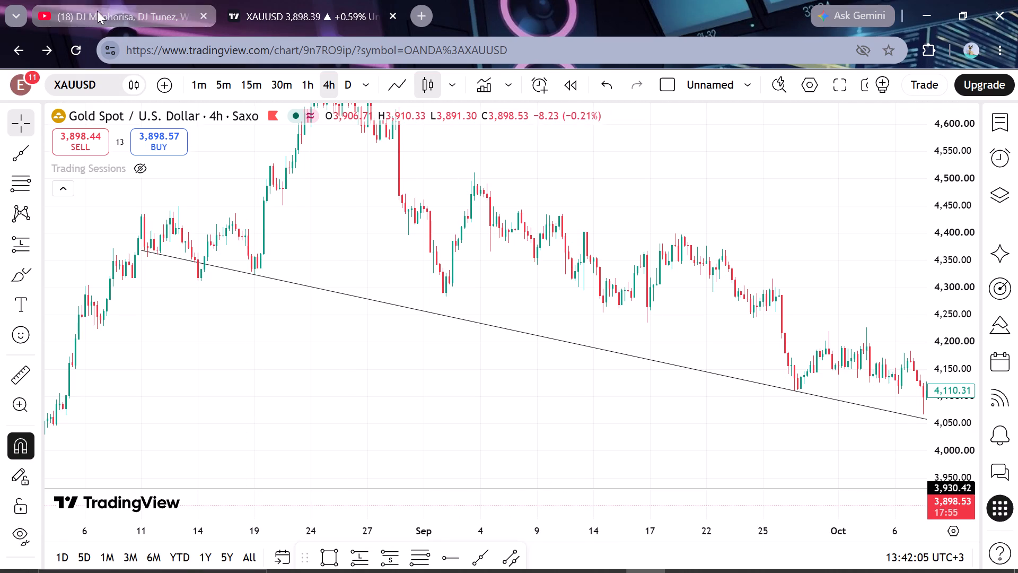
left_click(88, 22)
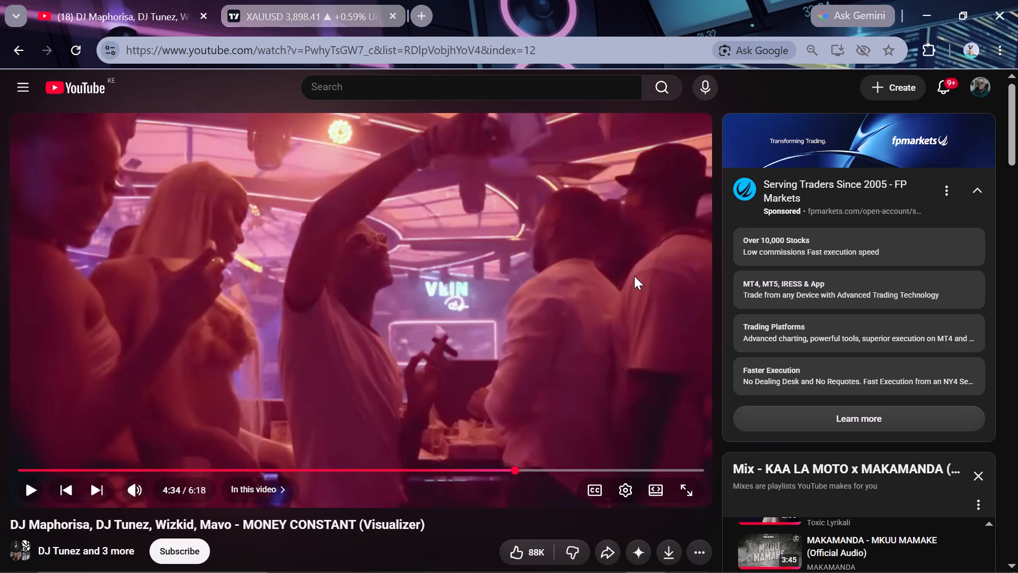
left_click(543, 93)
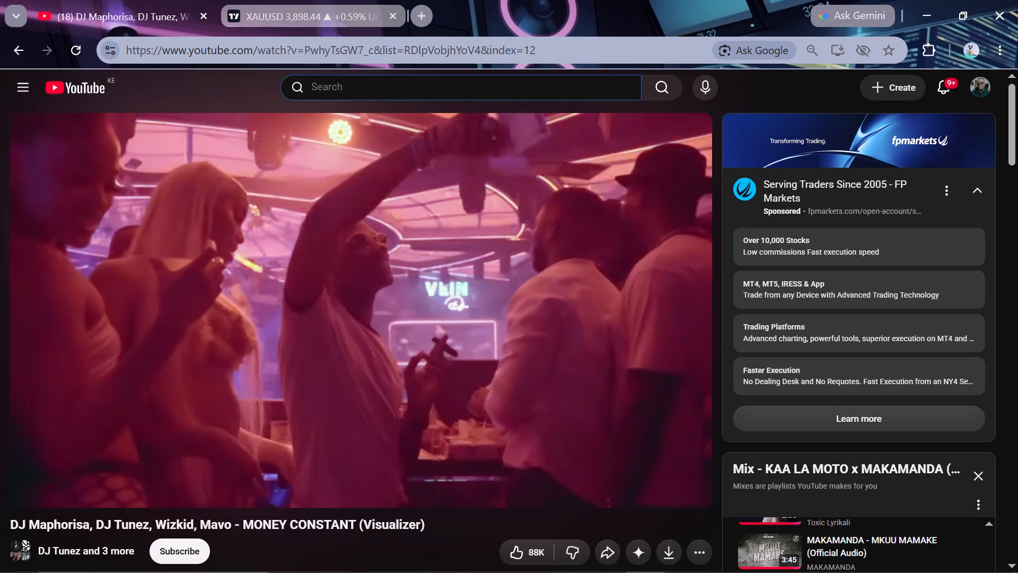
type("don")
type("toliver")
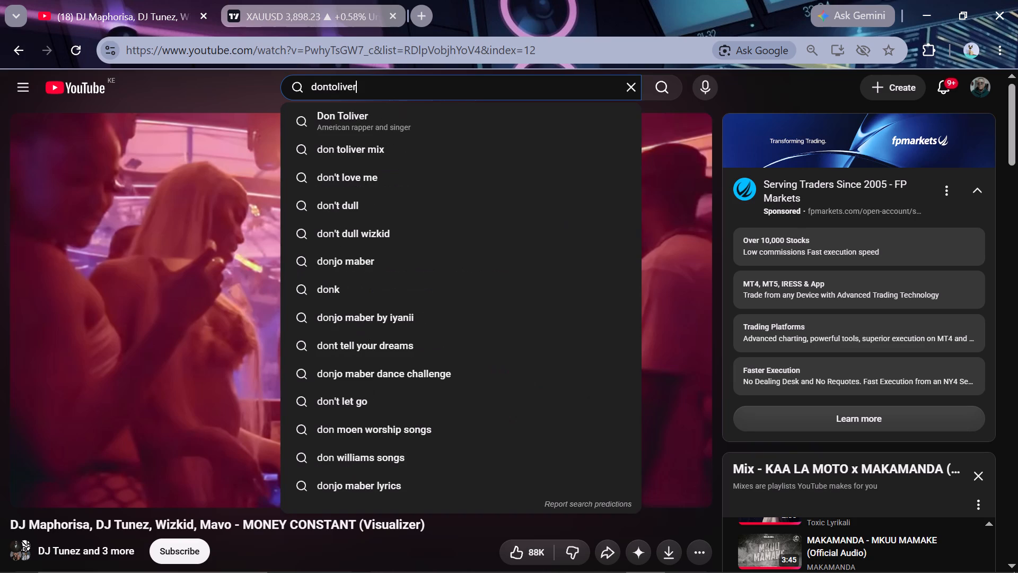
key("Return")
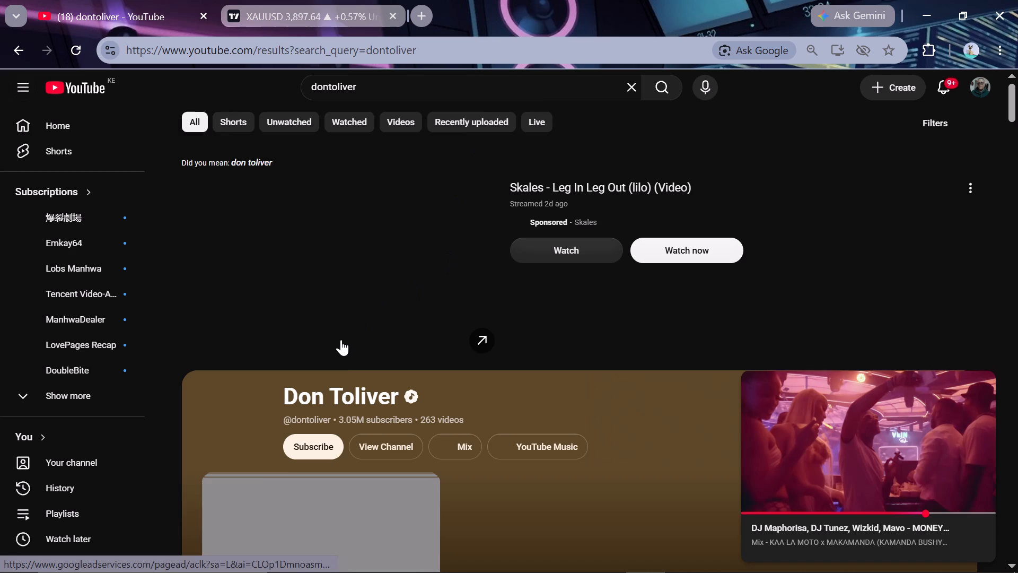
Find and play the "Don Toliver - FWU [Official Music Video]" result.
scroll(341, 340, "down", 4)
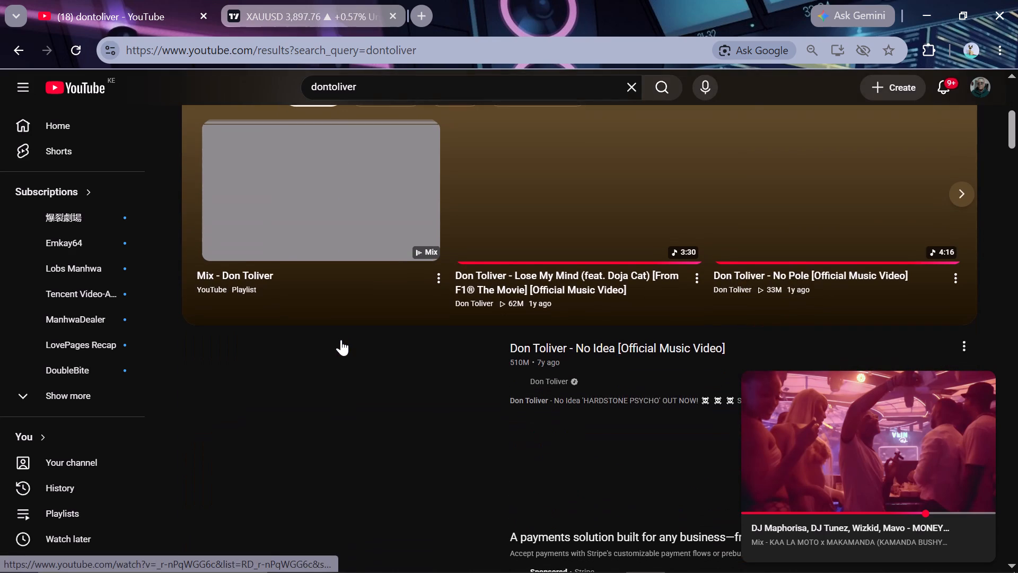
scroll(341, 340, "down", 3)
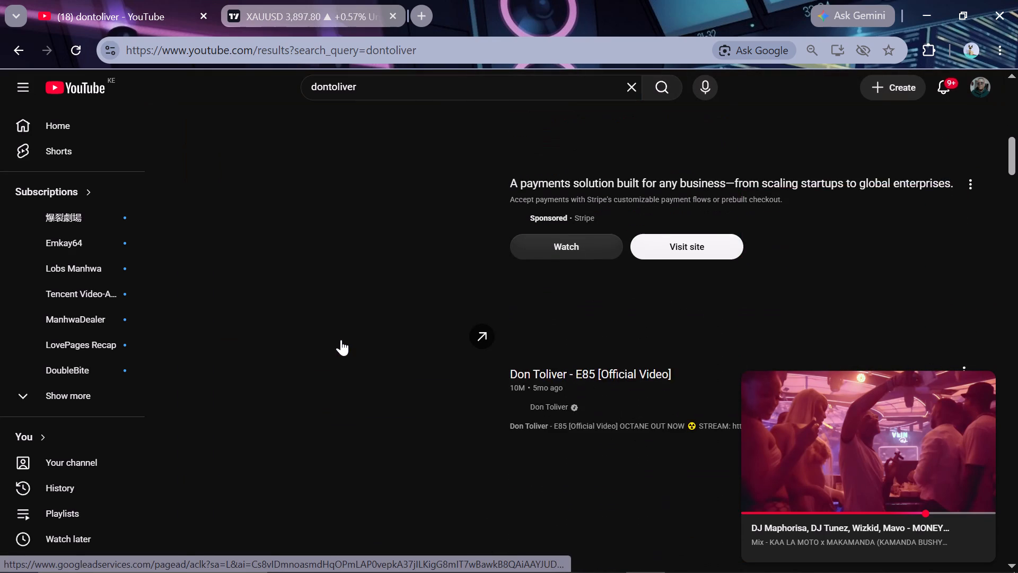
scroll(341, 340, "down", 4)
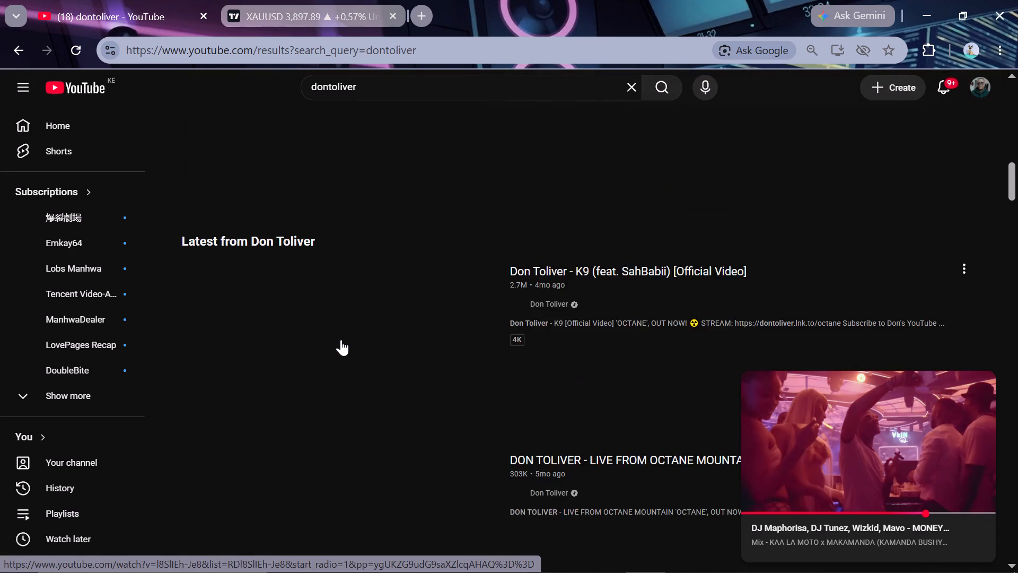
scroll(341, 340, "down", 5)
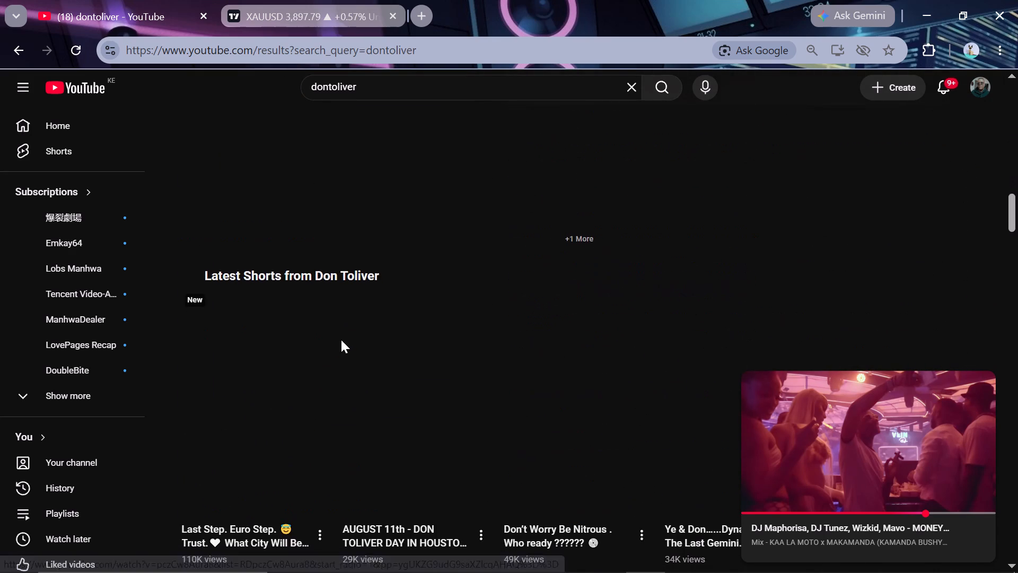
scroll(341, 340, "down", 6)
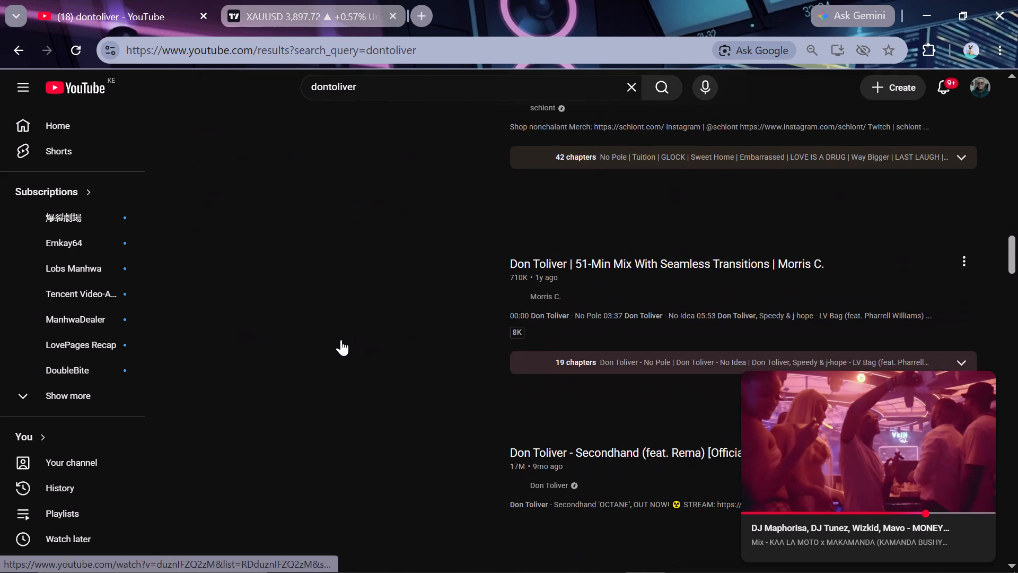
scroll(341, 340, "down", 6)
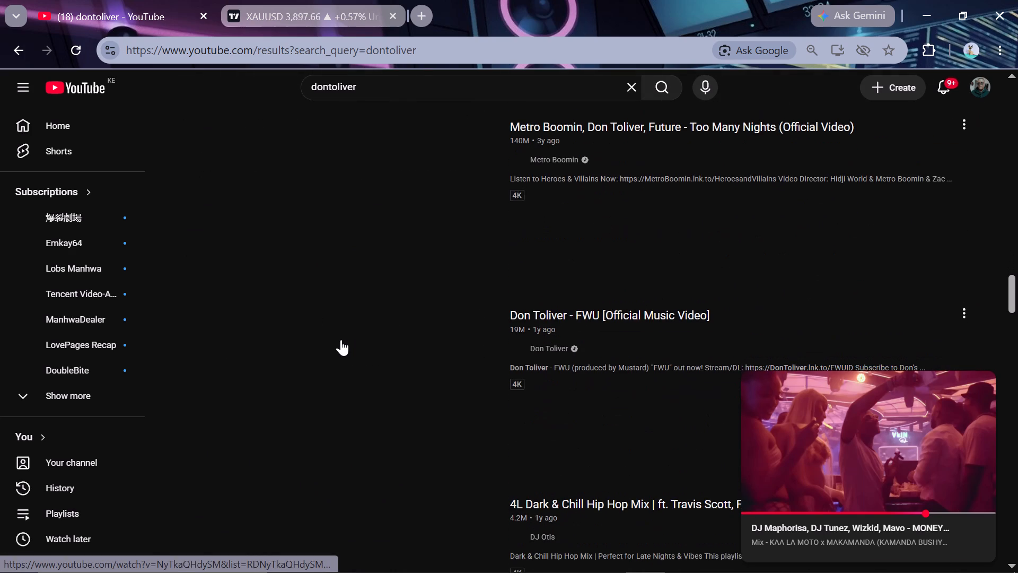
left_click(389, 346)
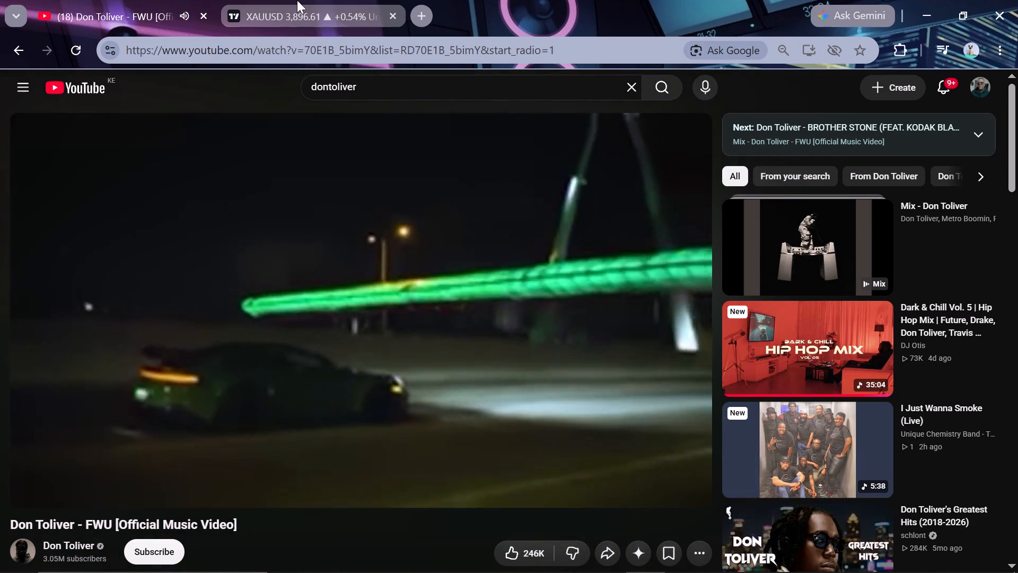
On the TradingView XAUUSD chart, switch to line style and move the trend line's start anchor to 10 Aug at about 4,318.
left_click(303, 18)
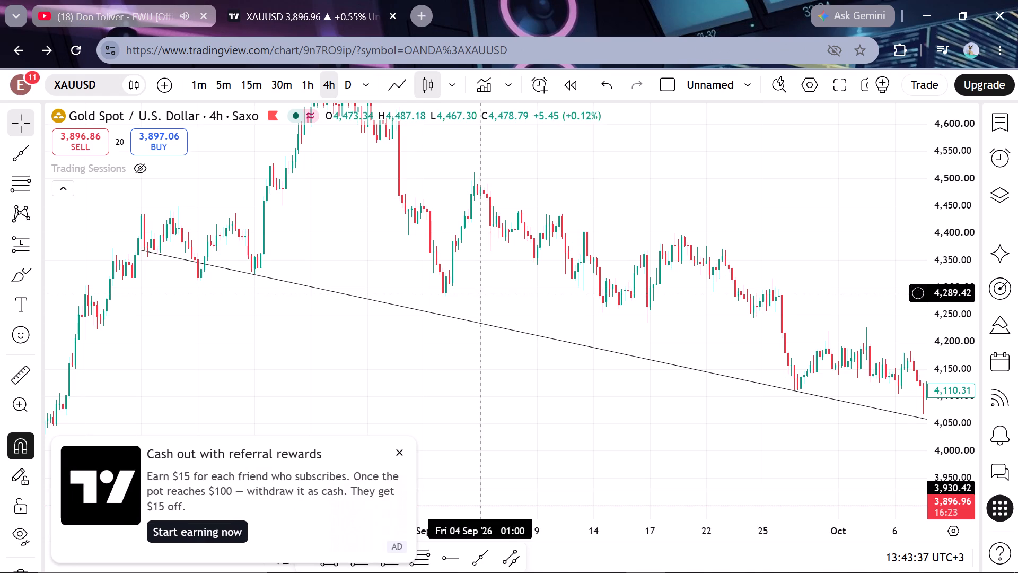
left_click_drag(950, 247, 943, 338)
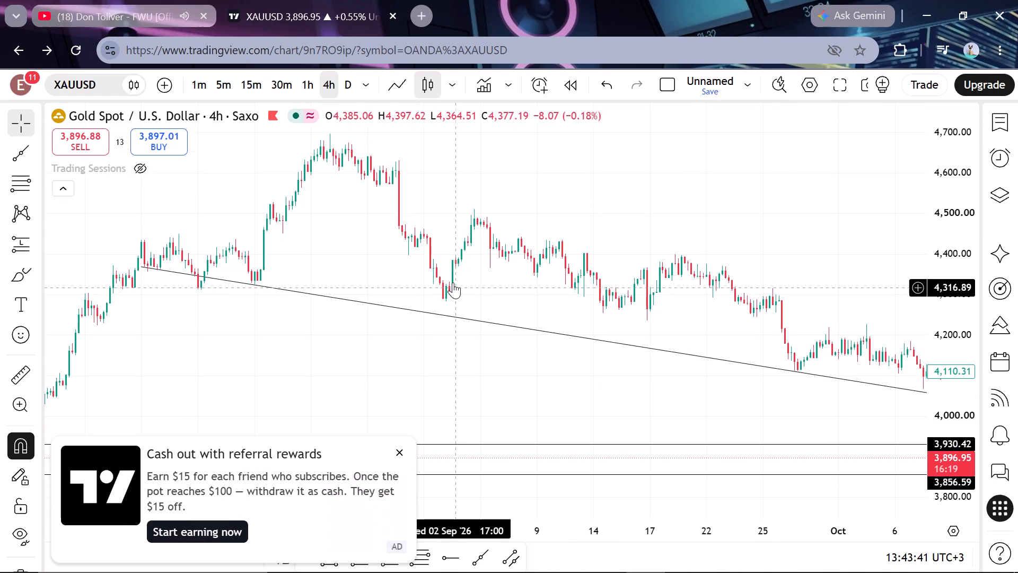
left_click(392, 79)
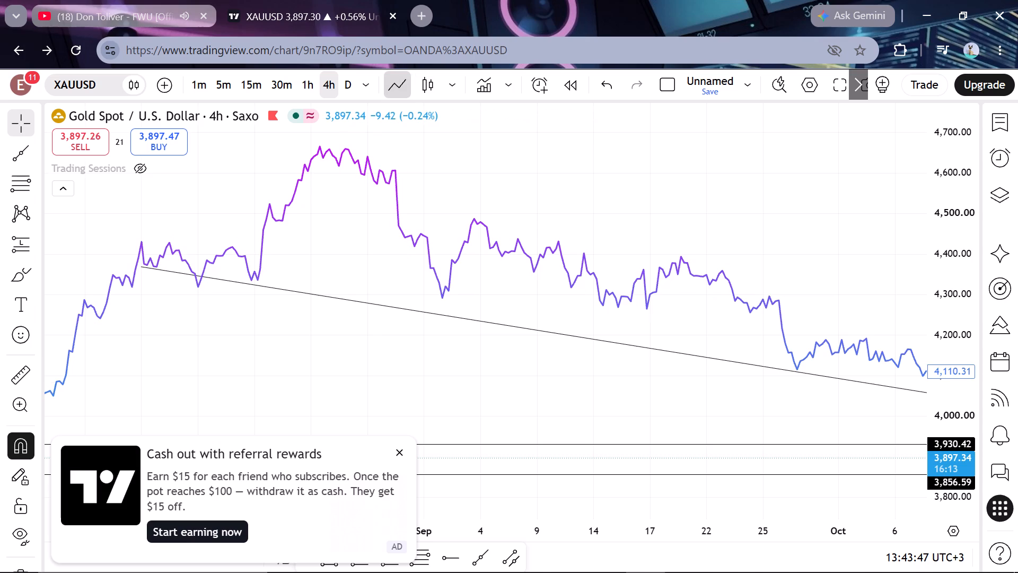
left_click(399, 455)
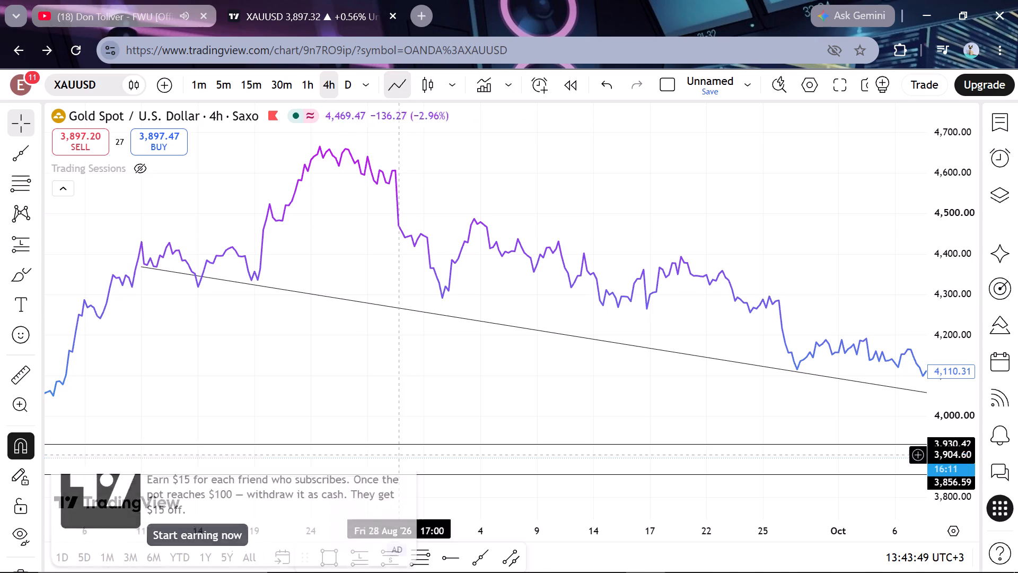
left_click_drag(284, 364, 259, 355)
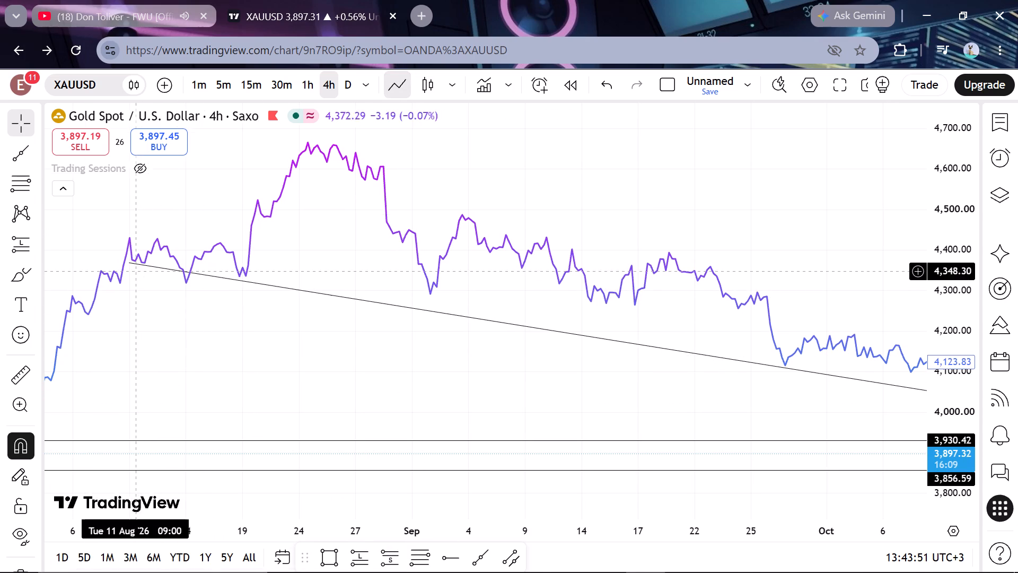
left_click_drag(131, 265, 124, 258)
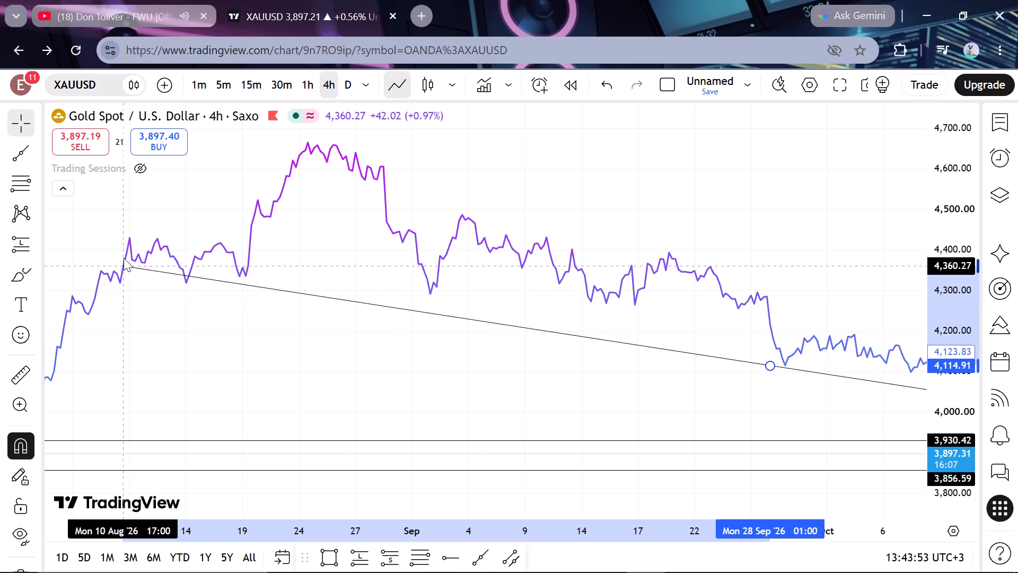
left_click_drag(124, 258, 119, 281)
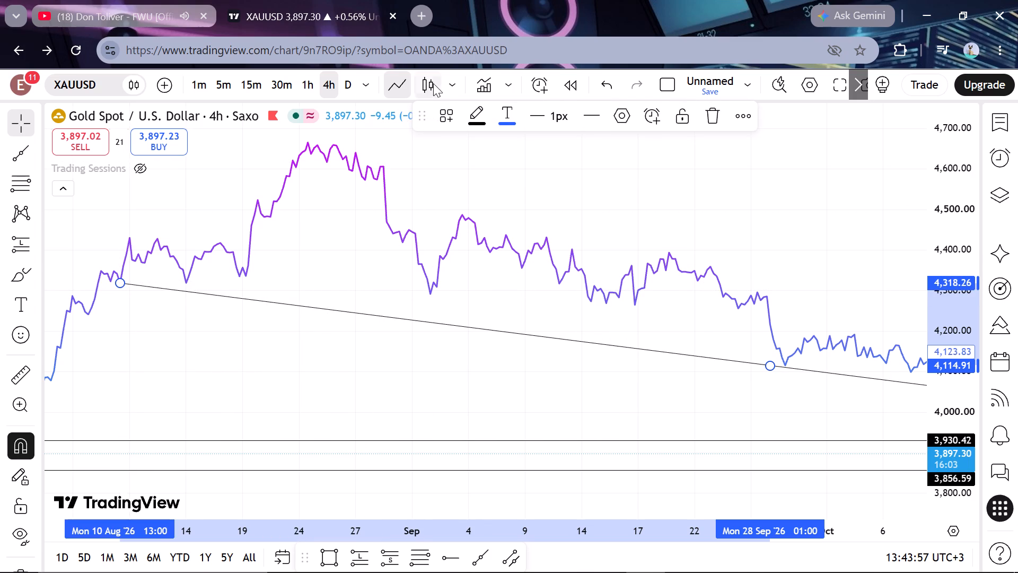
Return the chart to candles and move the trend line's second anchor to 23 Oct at about 3,991.5.
left_click(440, 77)
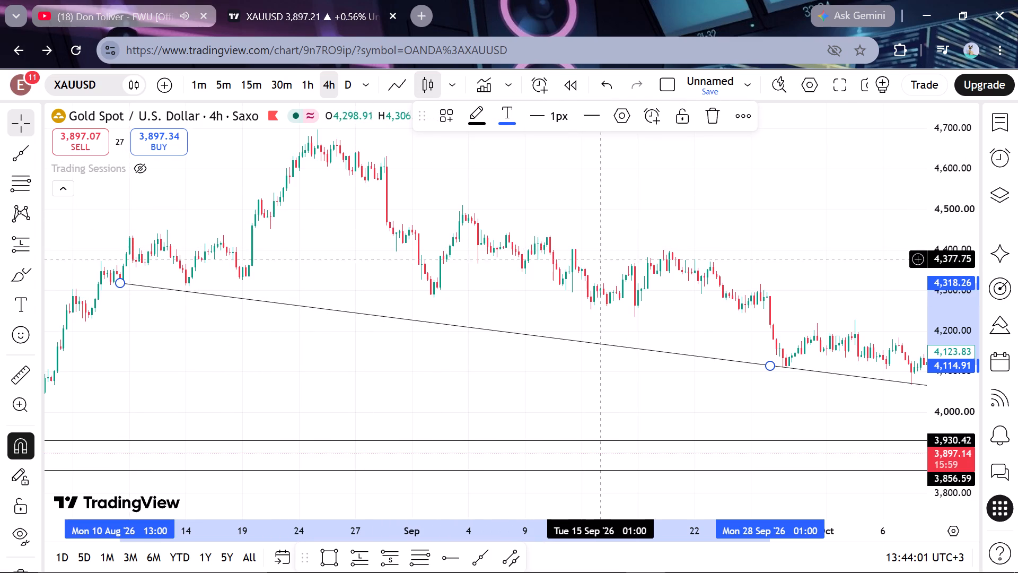
left_click_drag(615, 269, 340, 222)
left_click_drag(682, 271, 461, 237)
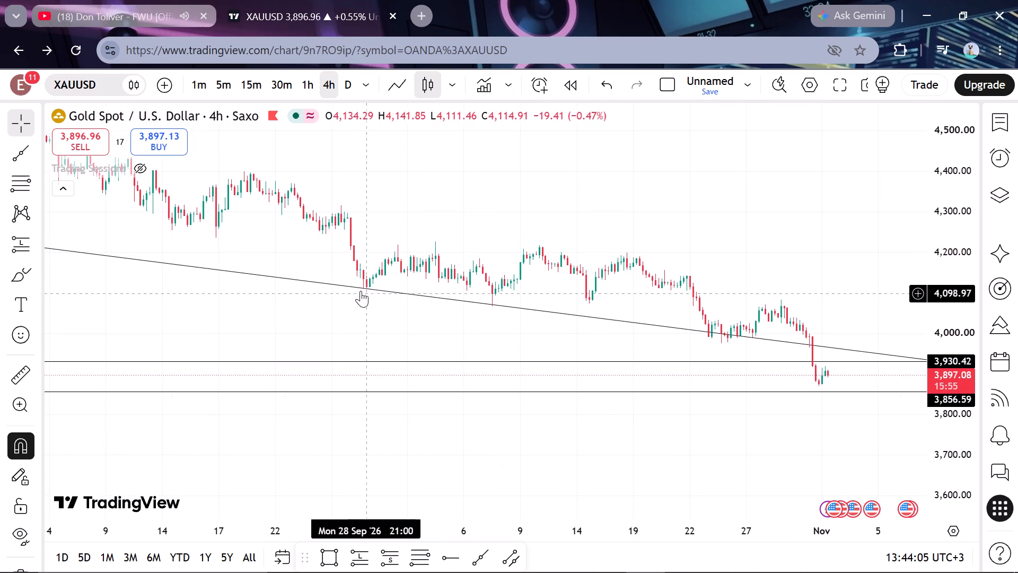
left_click_drag(353, 288, 588, 337)
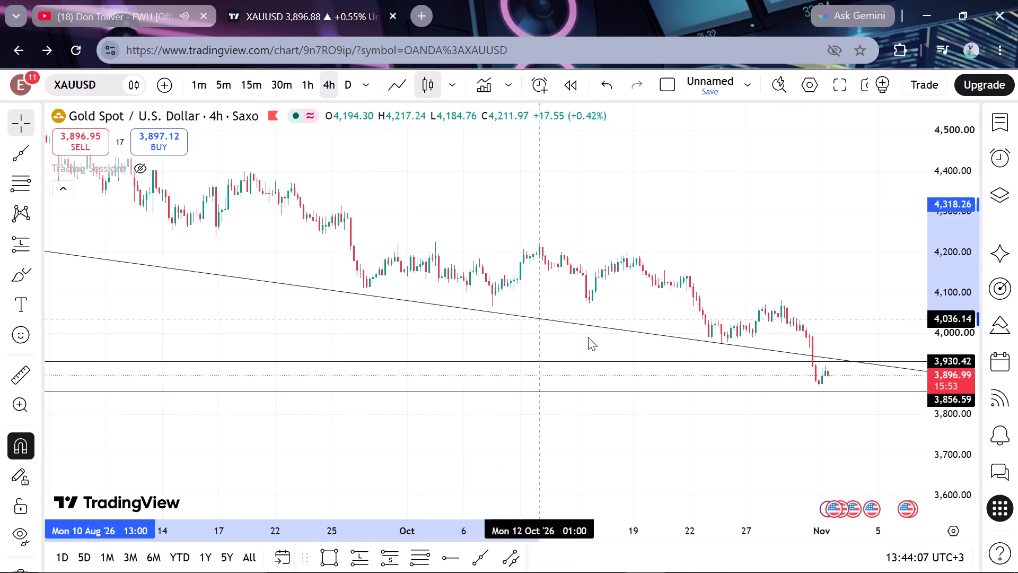
left_click_drag(588, 337, 710, 344)
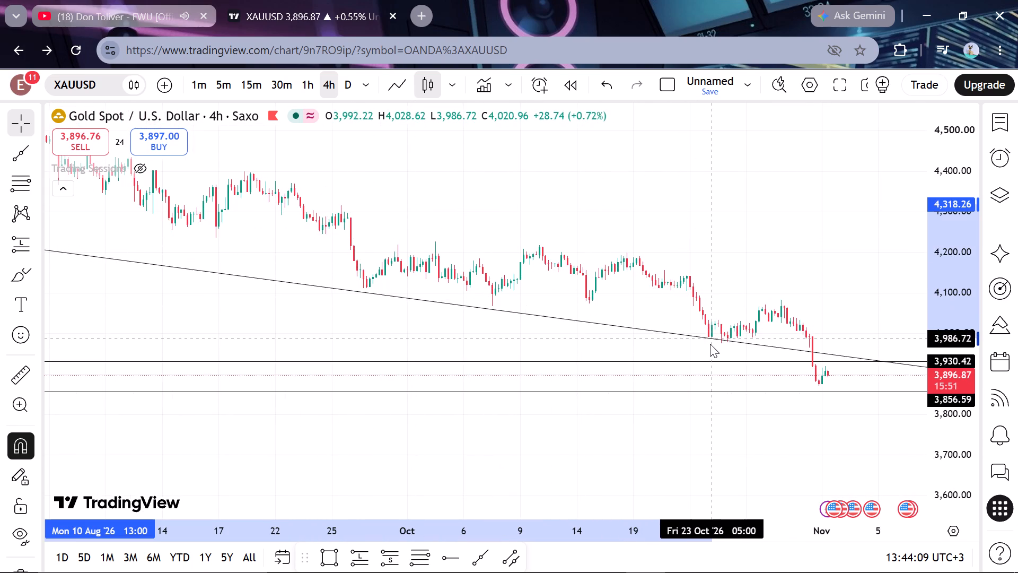
left_click_drag(710, 344, 708, 344)
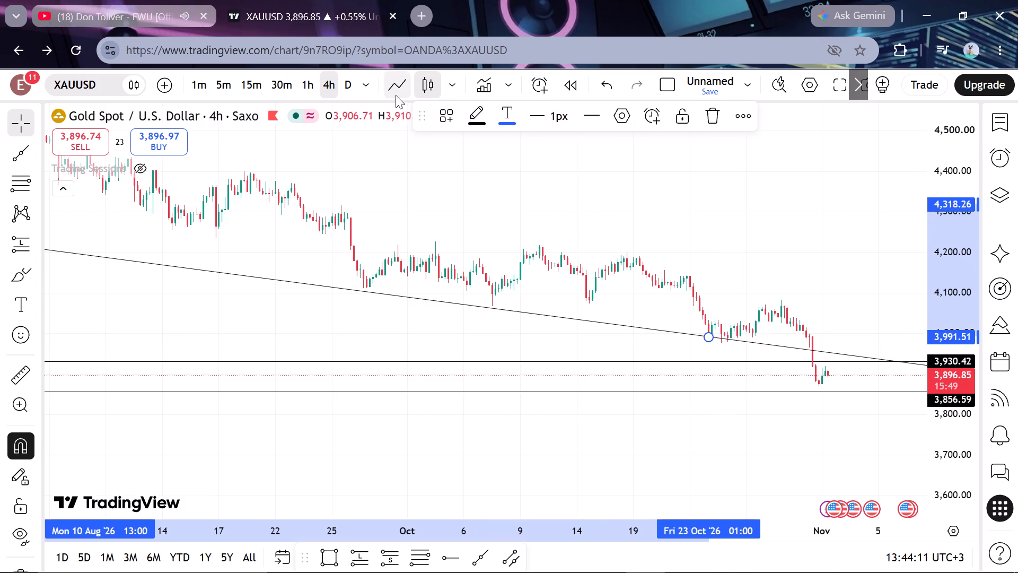
Examine how price meets the adjusted trend line in line and candle styles, focusing on the late October drop.
left_click(392, 90)
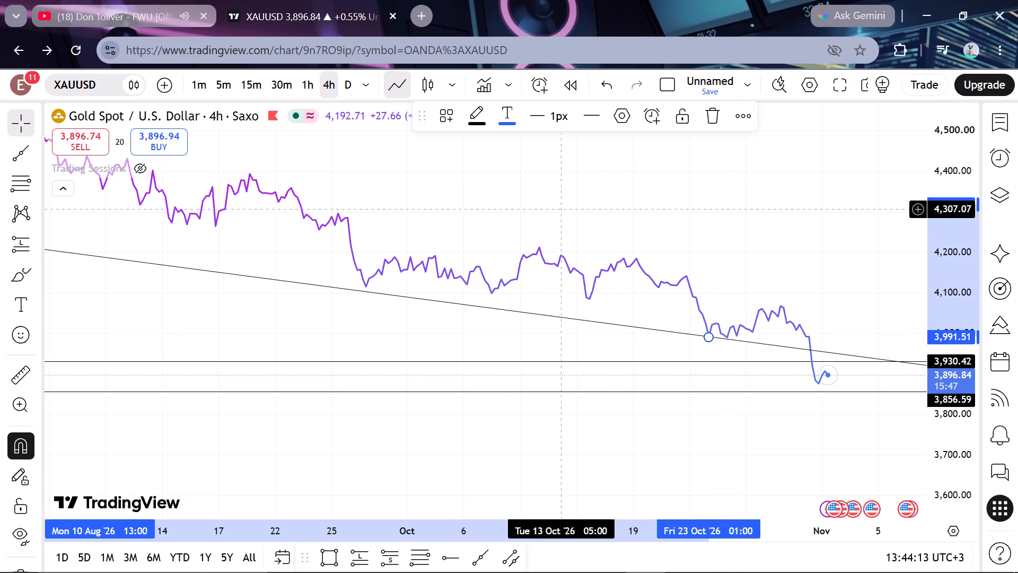
left_click(592, 210)
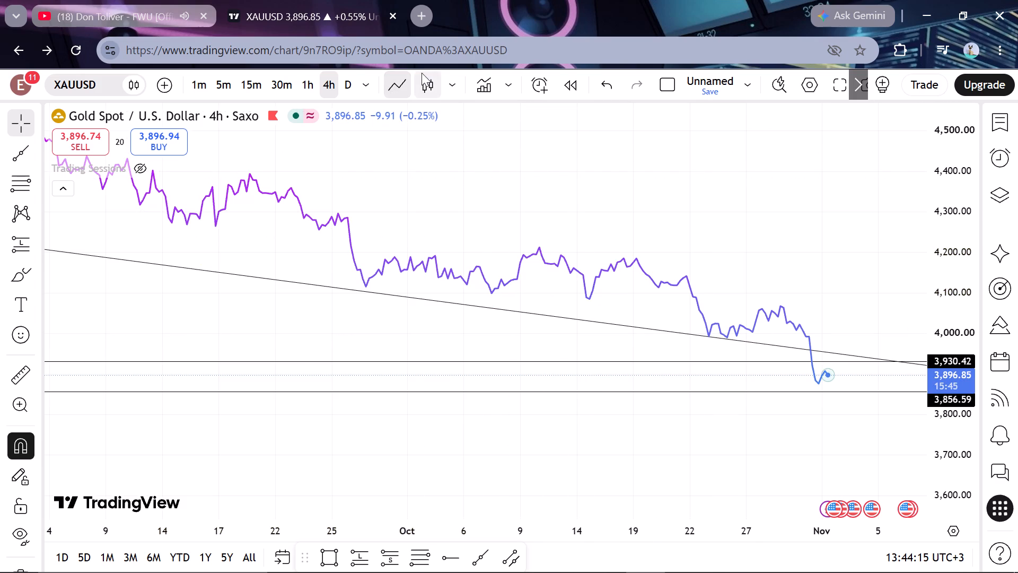
left_click(424, 74)
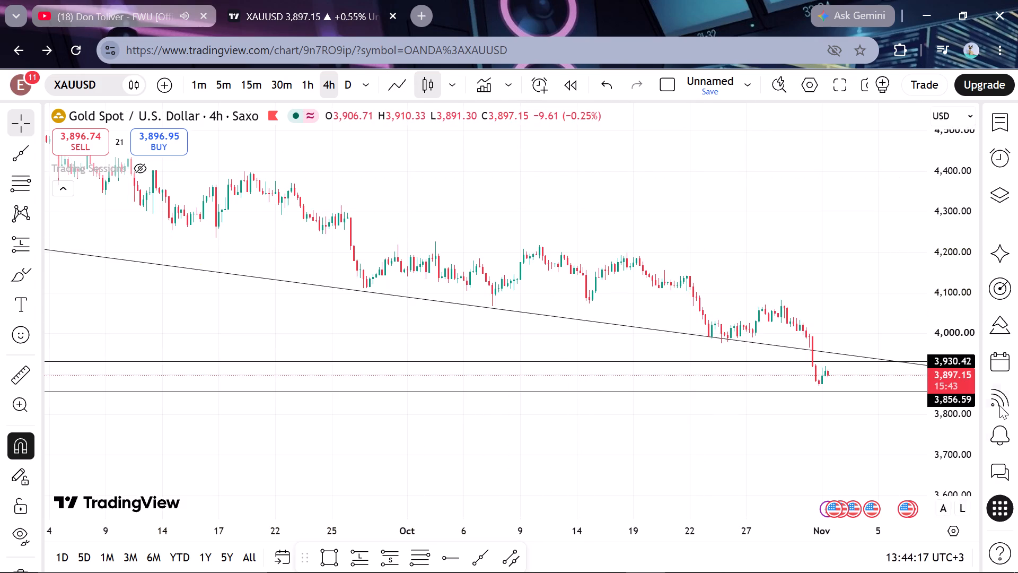
left_click_drag(940, 437, 837, 223)
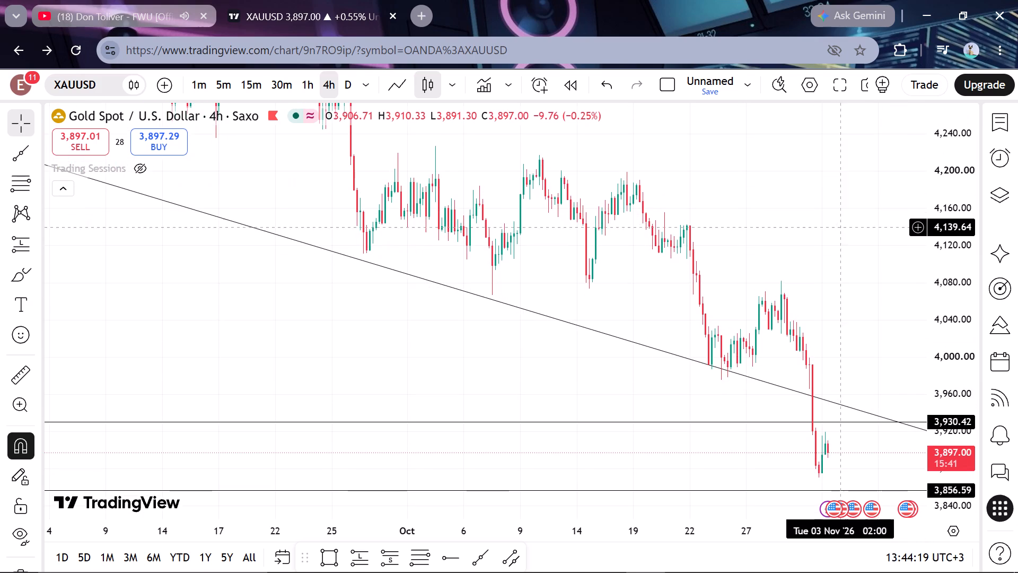
left_click_drag(947, 457, 883, 366)
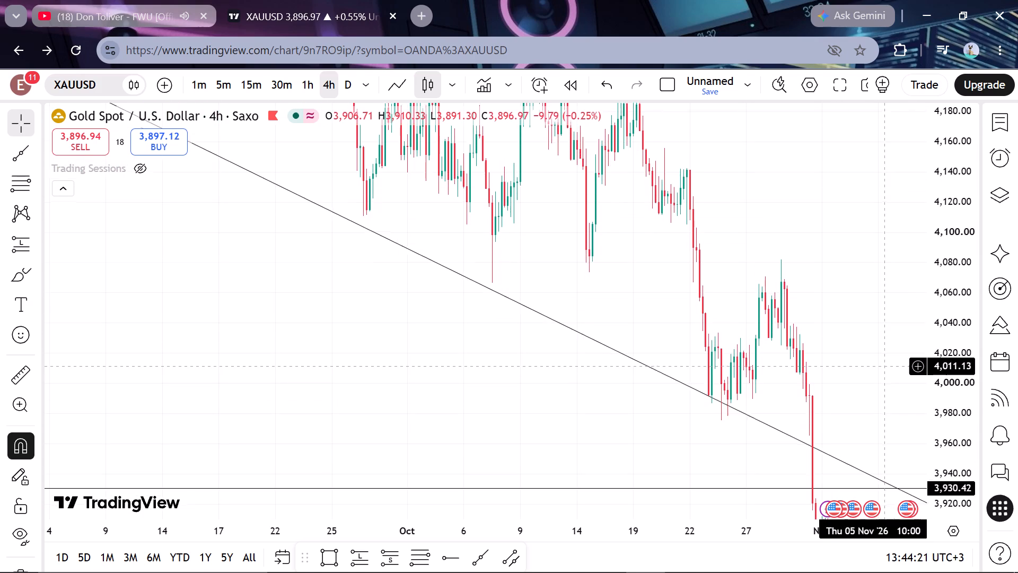
left_click_drag(883, 366, 883, 365)
left_click_drag(817, 371, 629, 270)
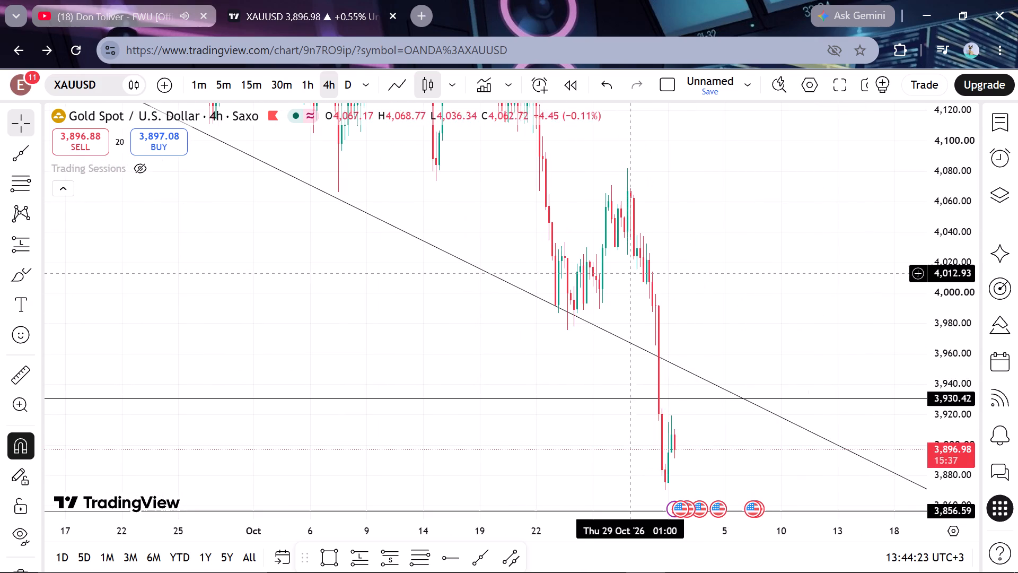
left_click_drag(354, 282, 523, 445)
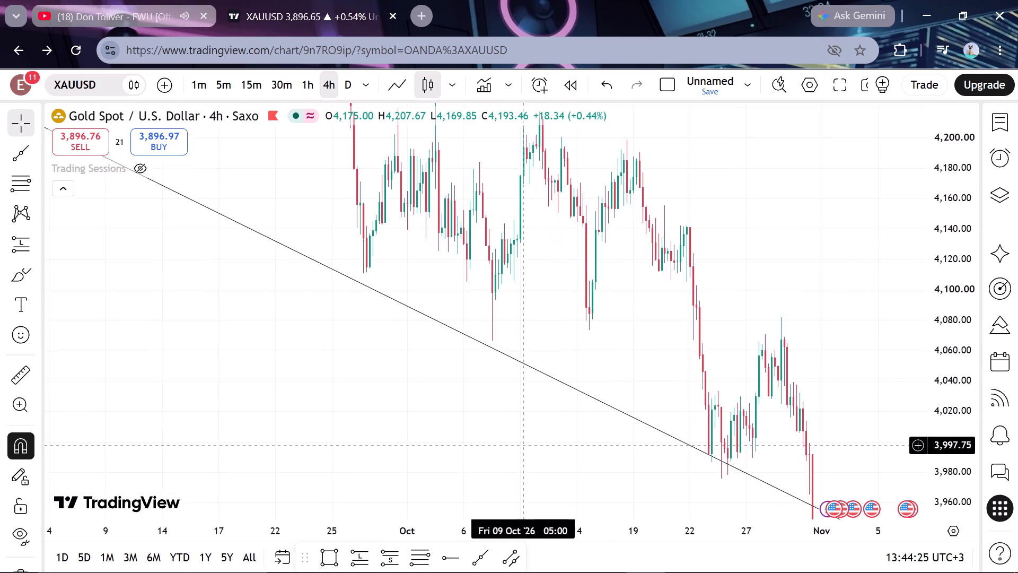
left_click_drag(523, 445, 399, 326)
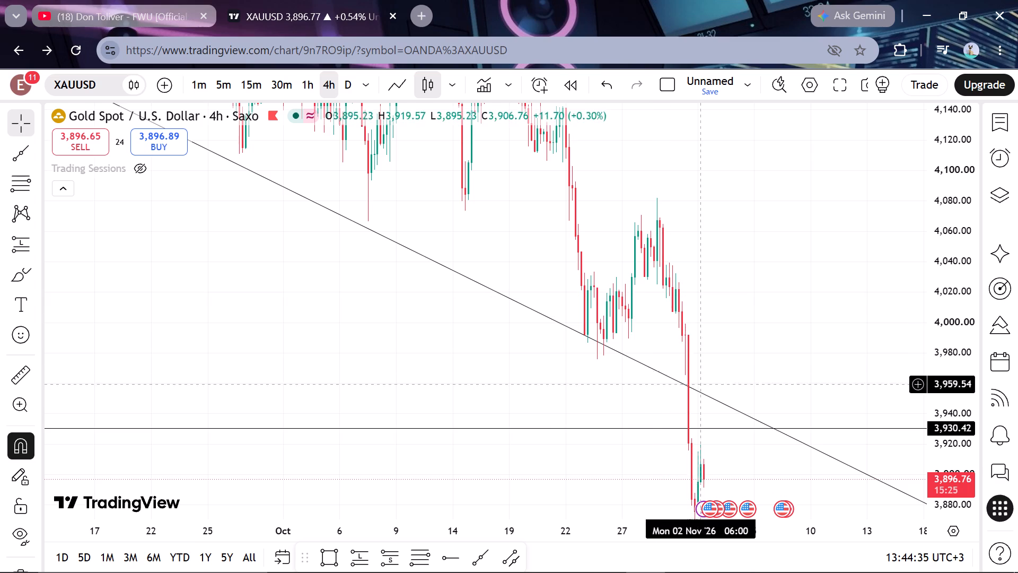
Select the descending trend line, move its floating formatting toolbar below the chart beside the favourite drawing tools, and deselect the line.
left_click(550, 320)
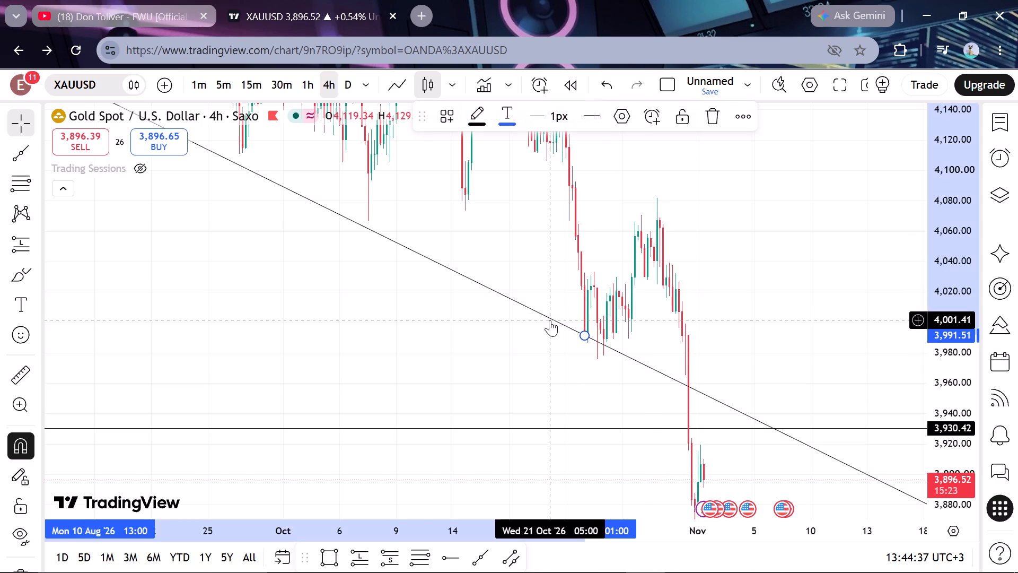
left_click_drag(418, 119, 542, 419)
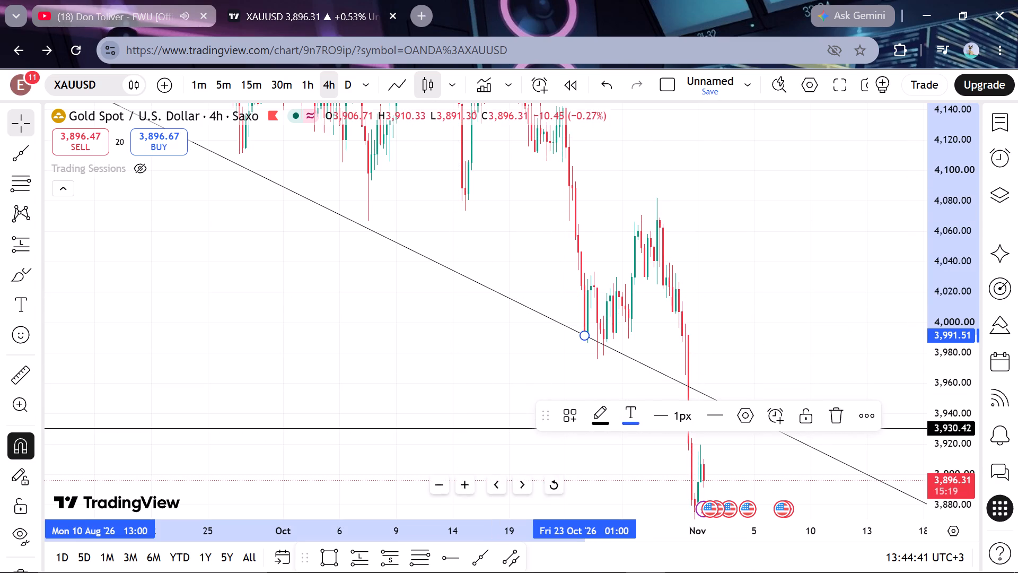
left_click_drag(547, 421, 556, 518)
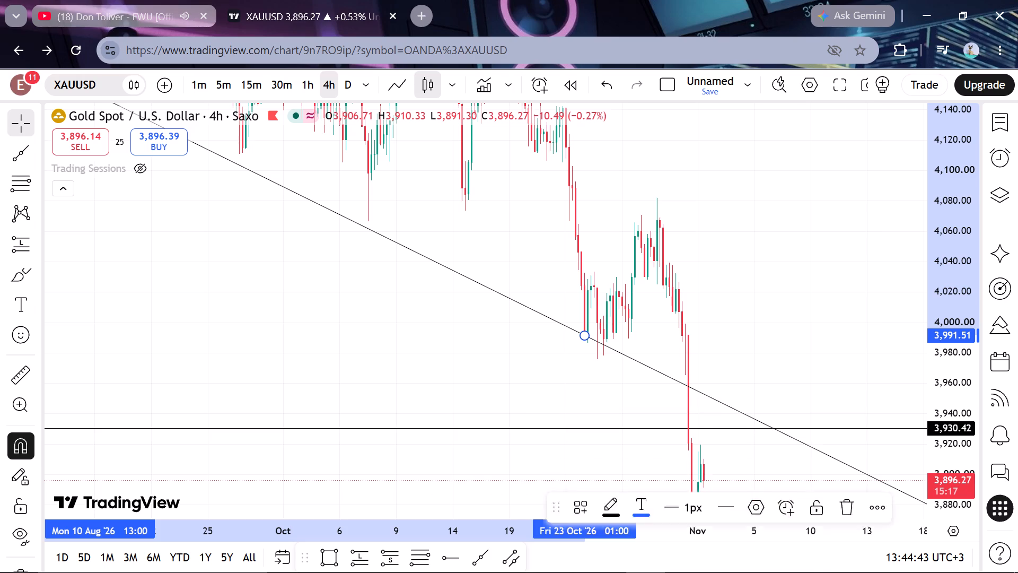
left_click_drag(556, 518, 542, 563)
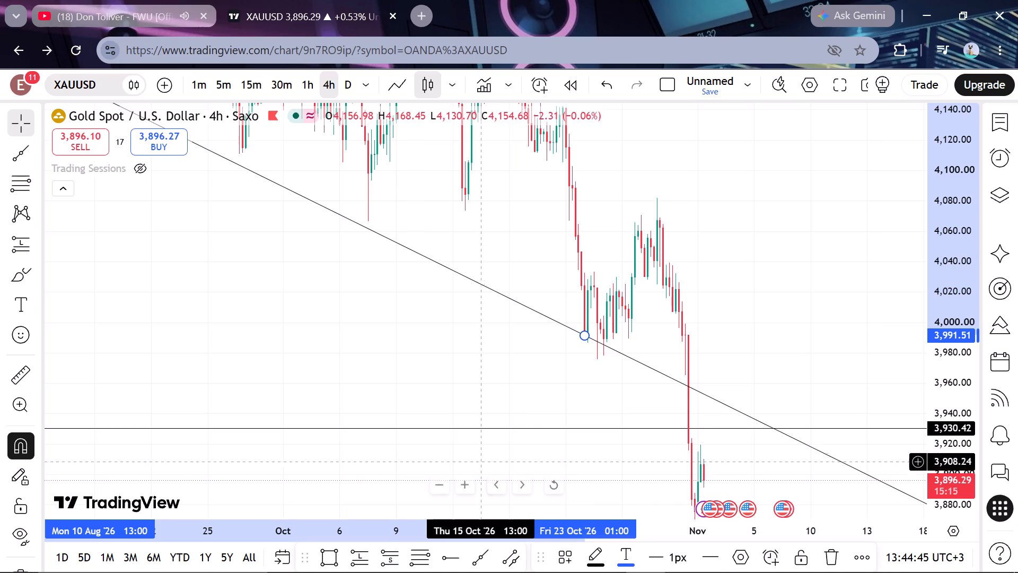
left_click(480, 453)
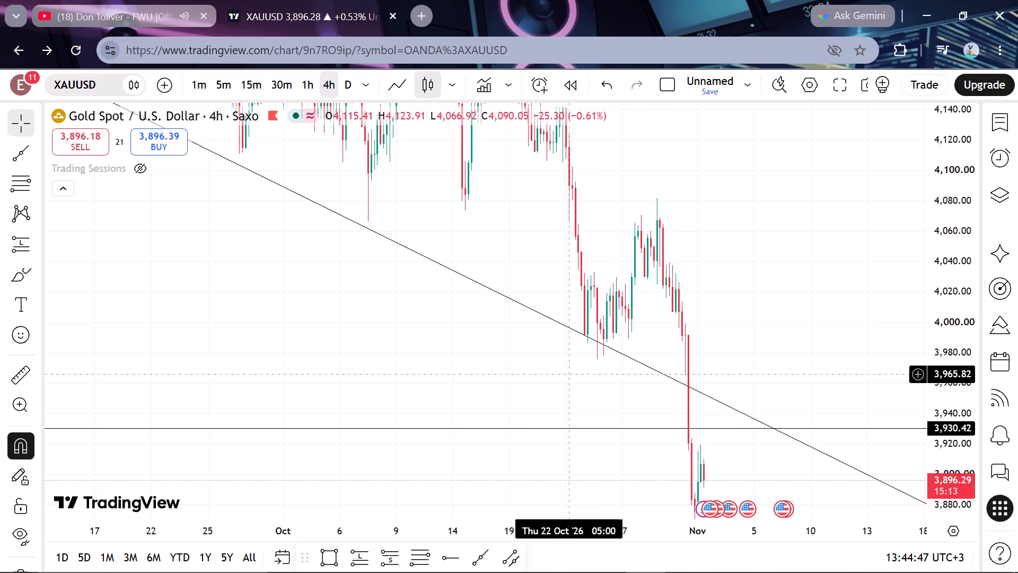
Open the chart settings and look through the status line options for the instrument and indicators.
right_click(565, 372)
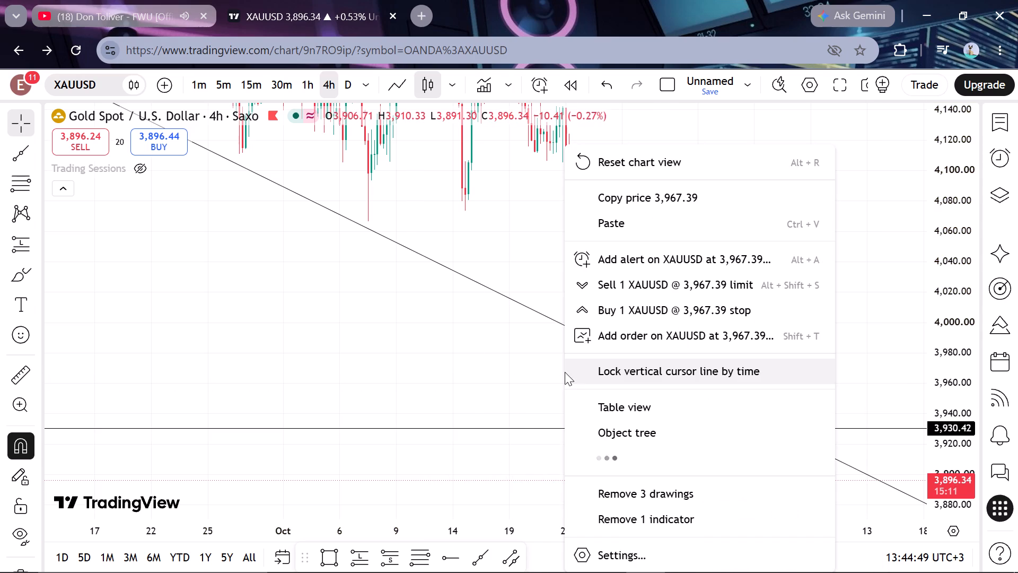
left_click(605, 554)
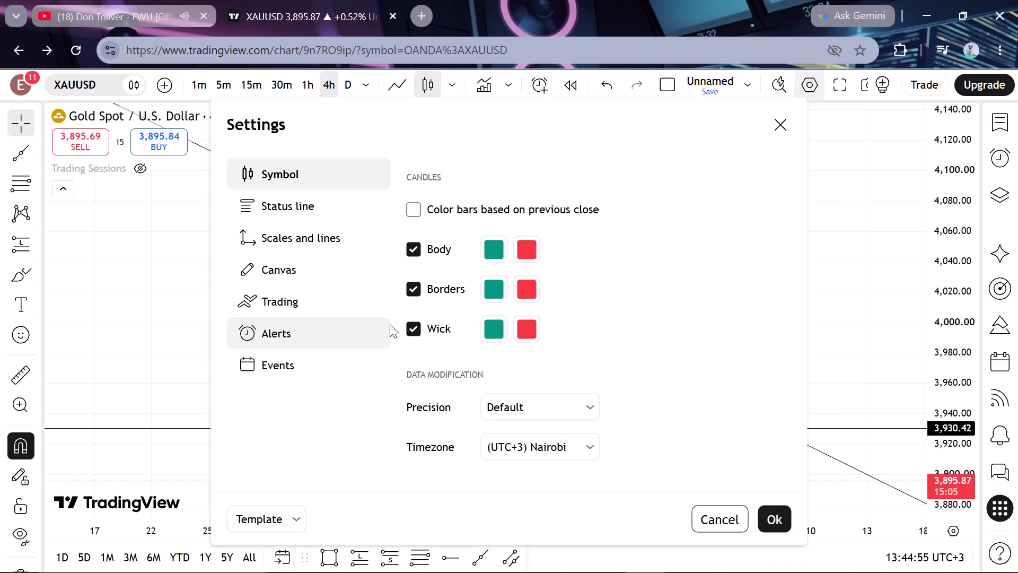
left_click(282, 217)
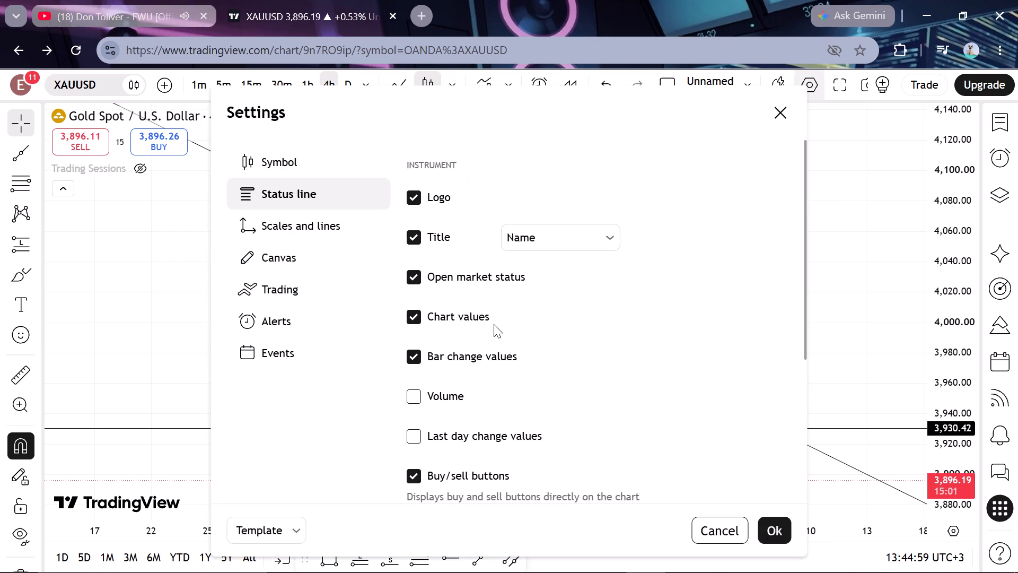
scroll(494, 324, "down", 4)
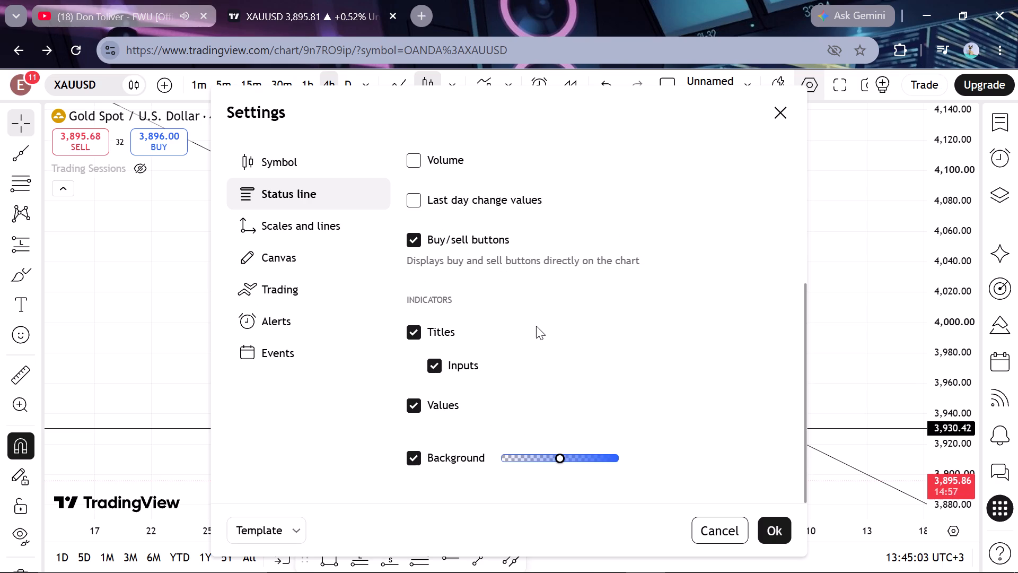
scroll(536, 326, "up", 1)
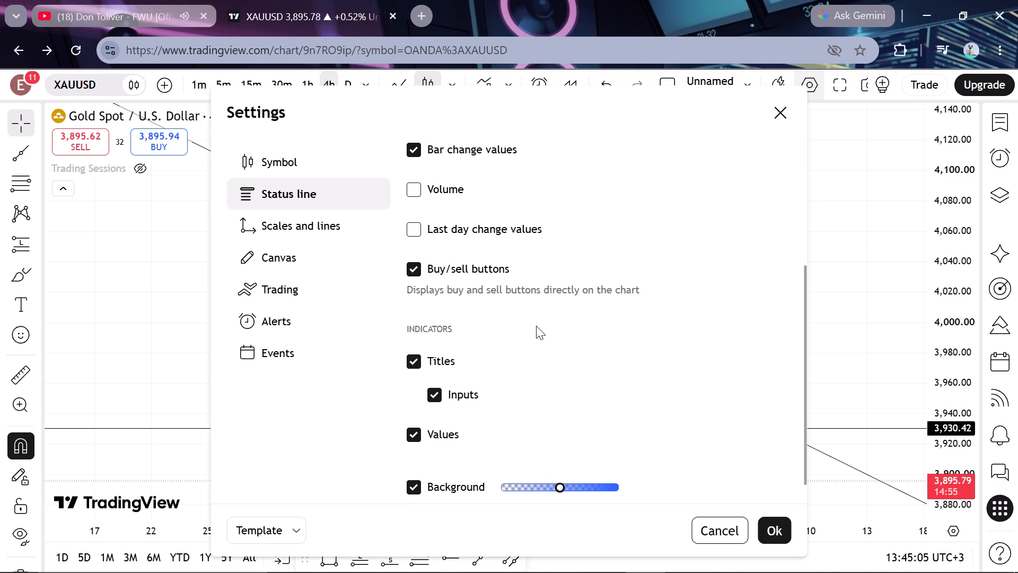
Look through the scales and lines settings, covering the price scale, price labels and lines, and time scale options.
left_click(313, 235)
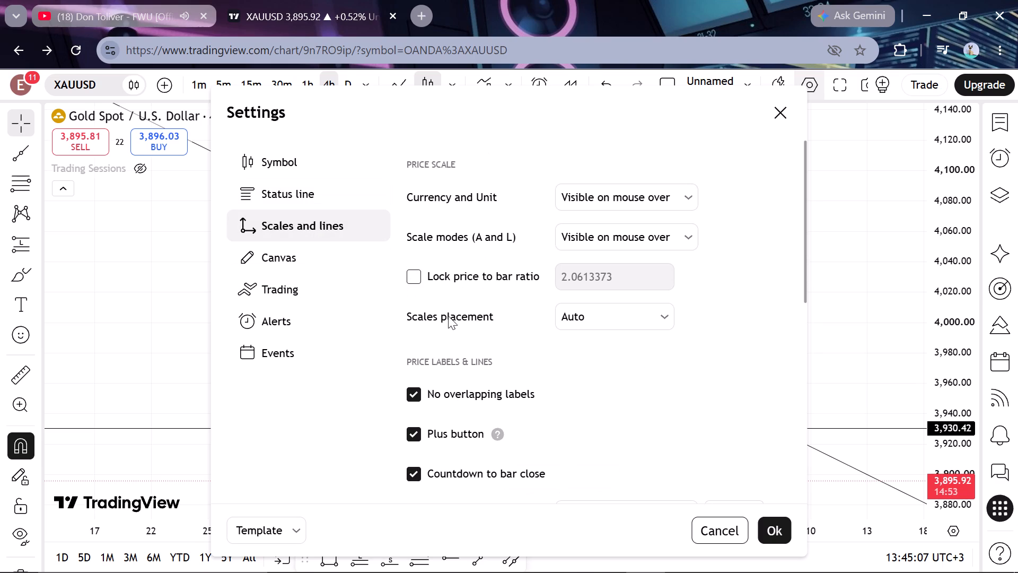
scroll(440, 403, "down", 3)
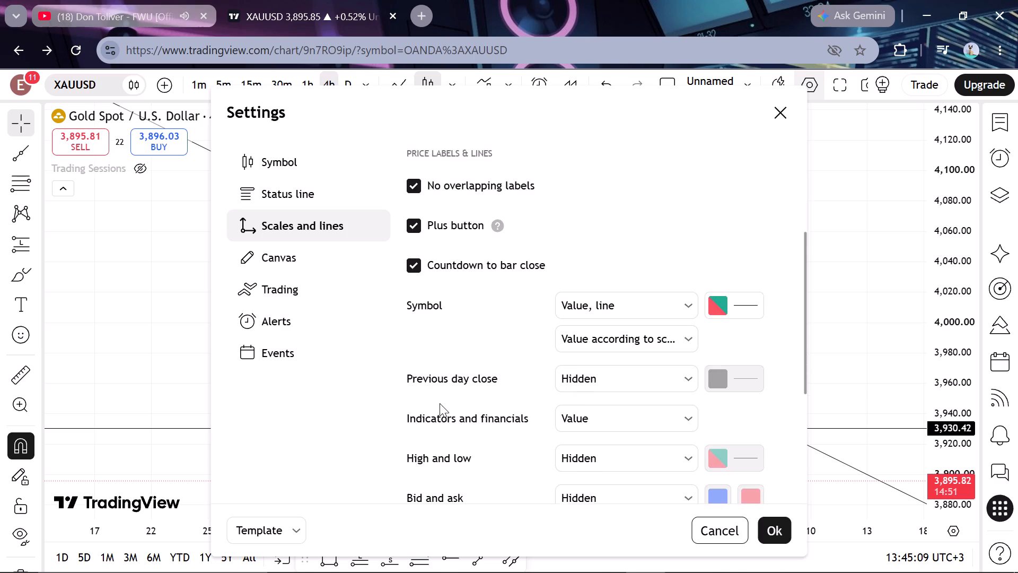
scroll(440, 403, "down", 4)
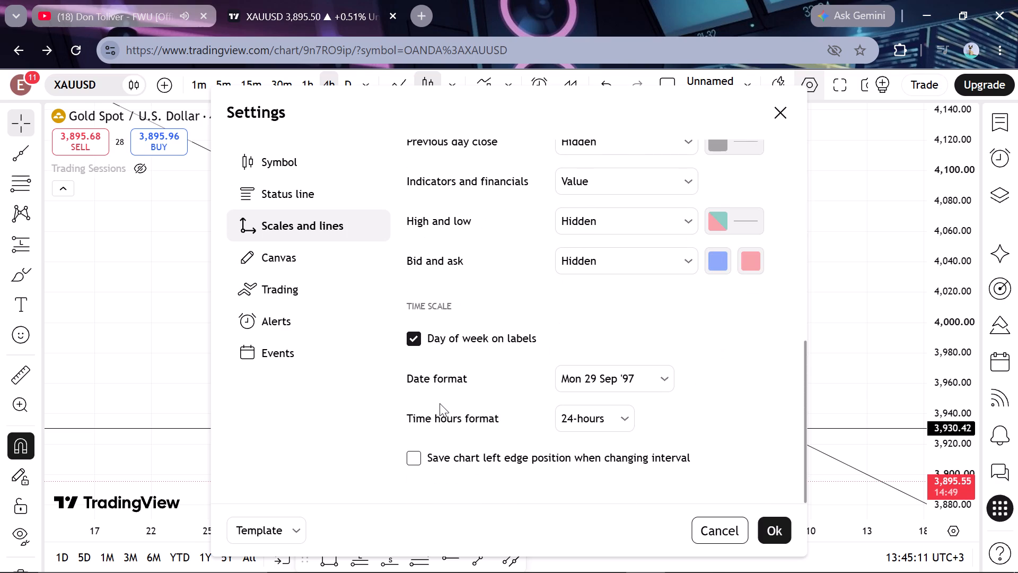
scroll(440, 403, "up", 3)
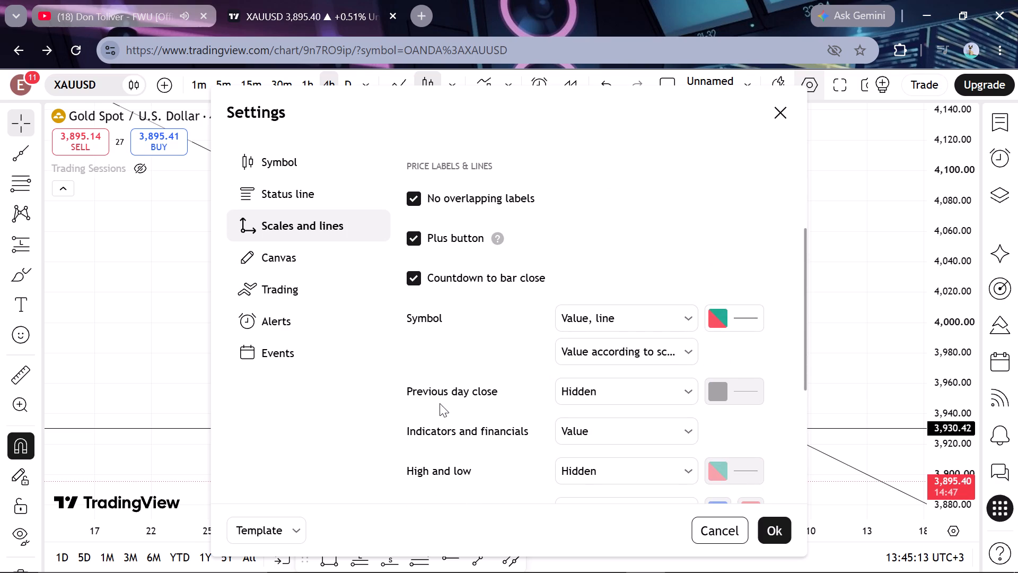
scroll(440, 403, "up", 3)
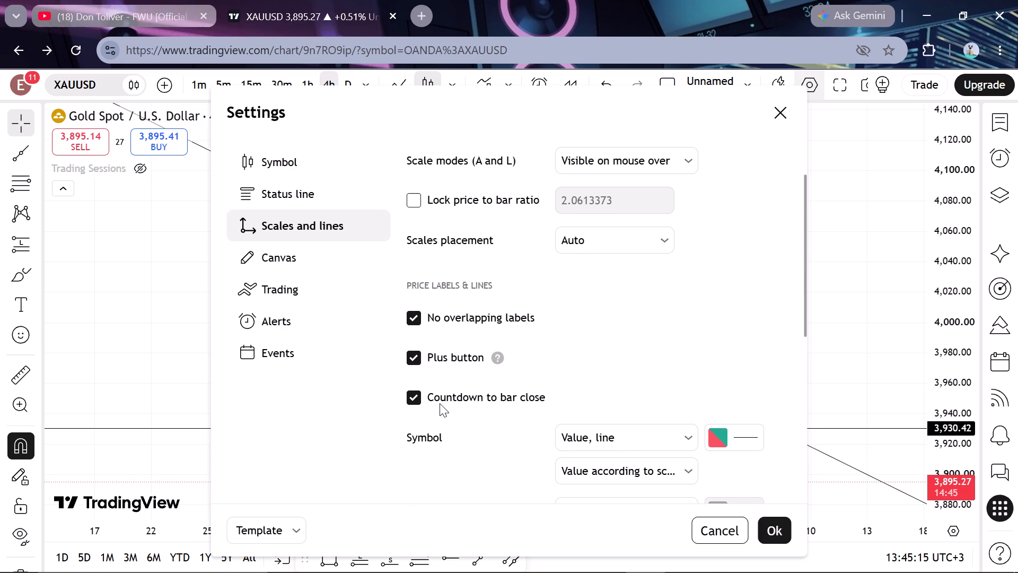
scroll(440, 403, "up", 2)
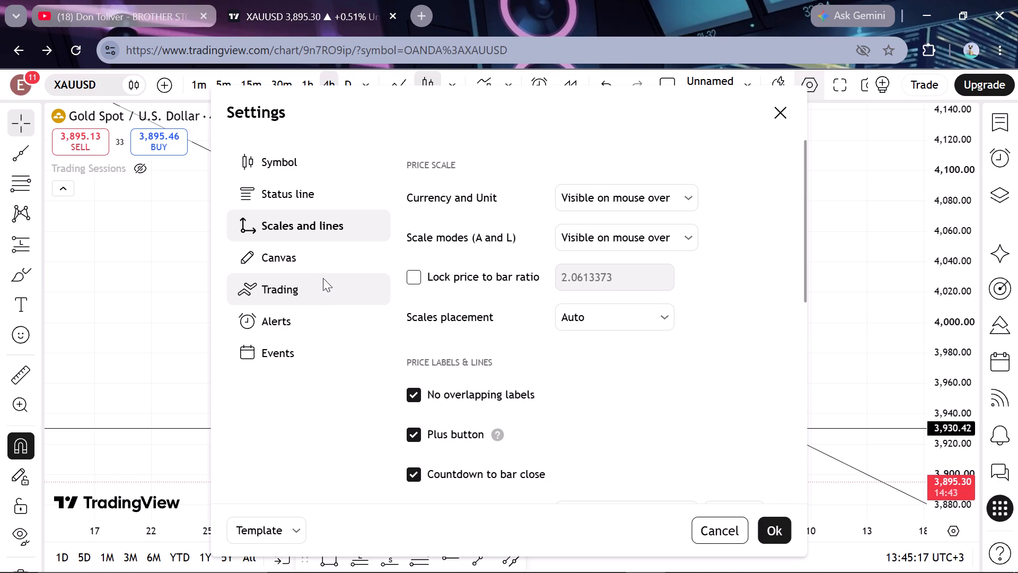
In the canvas settings, turn off both the vertical and horizontal grid lines.
left_click(318, 263)
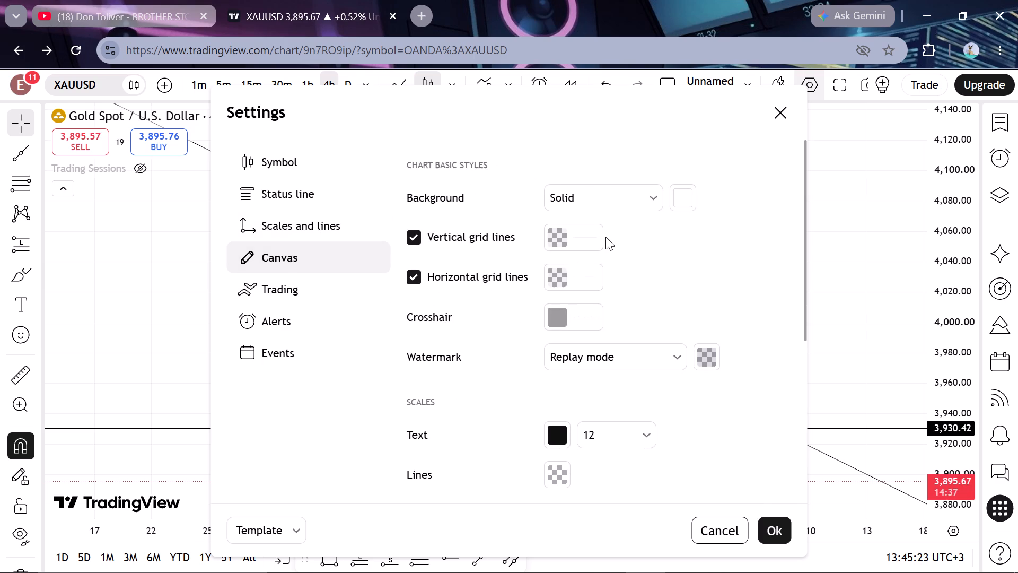
left_click(646, 195)
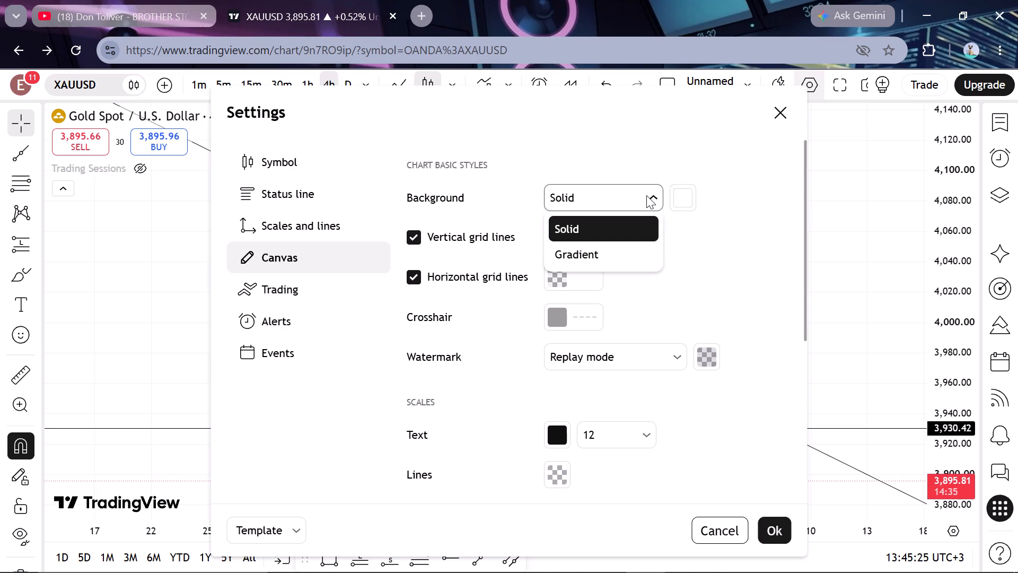
left_click(646, 195)
left_click(406, 236)
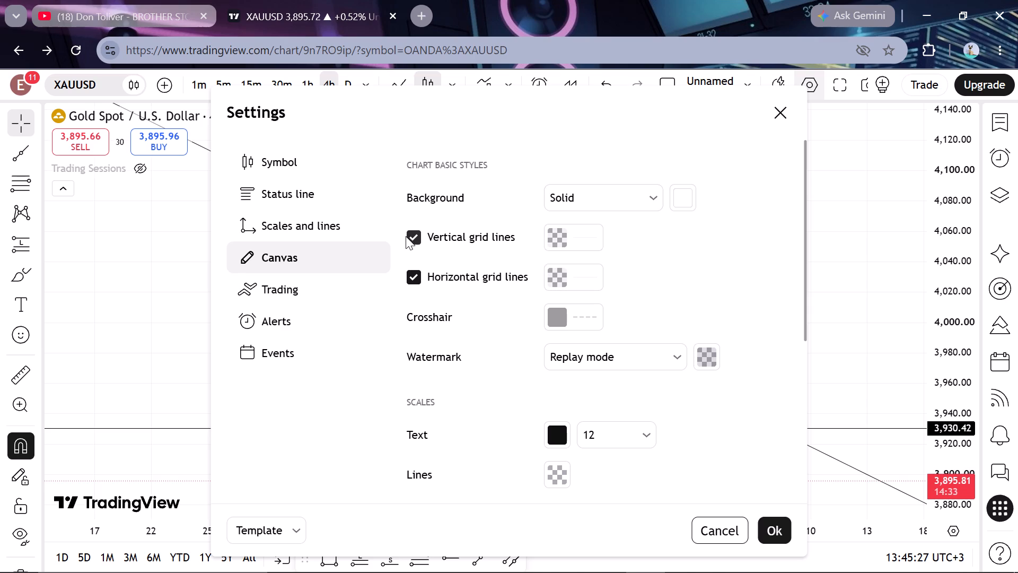
left_click(408, 238)
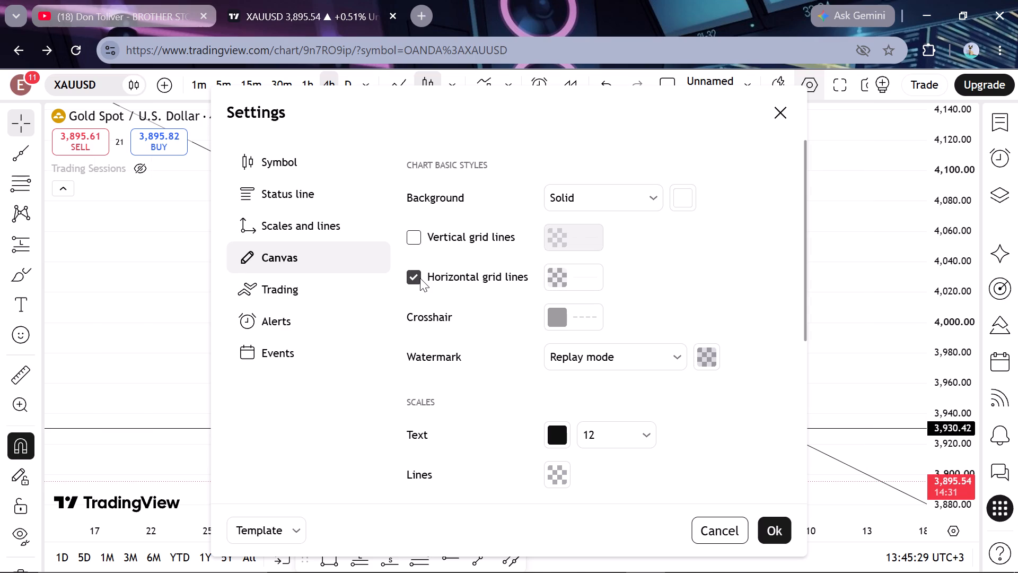
left_click(420, 278)
left_click_drag(413, 329, 415, 310)
Set the scales text size to 10 in the canvas settings.
scroll(414, 317, "down", 2)
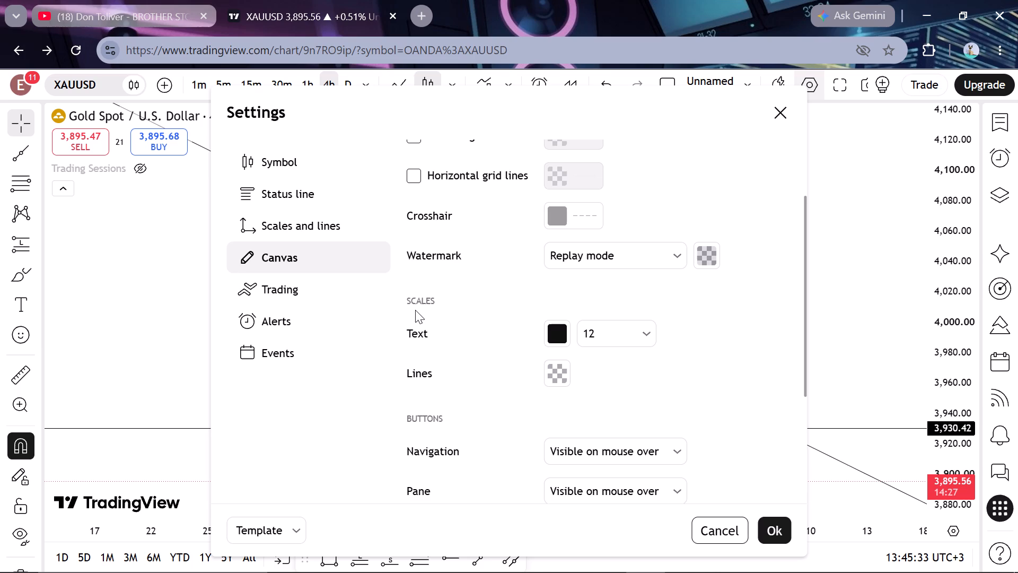
left_click(645, 335)
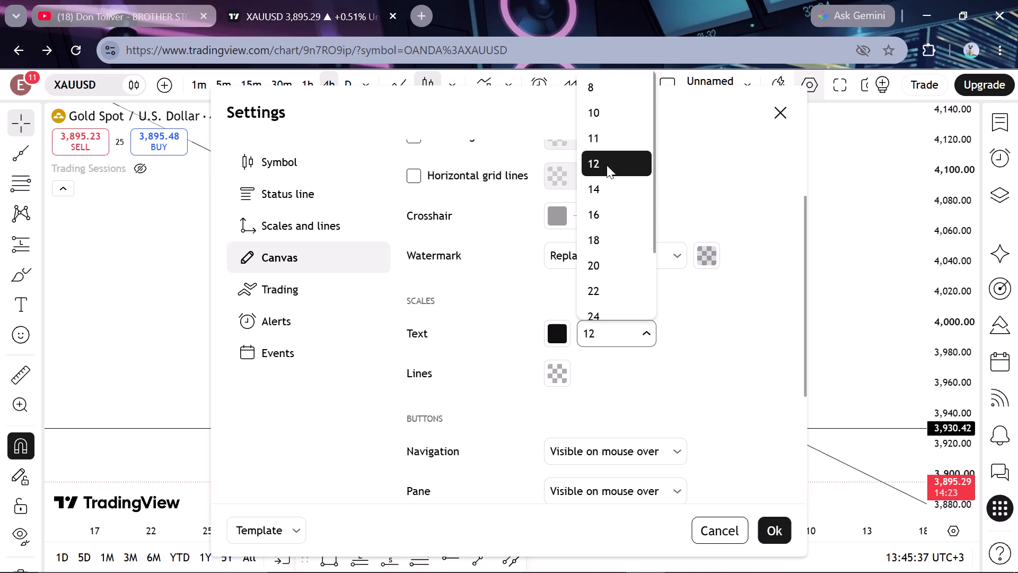
left_click(600, 123)
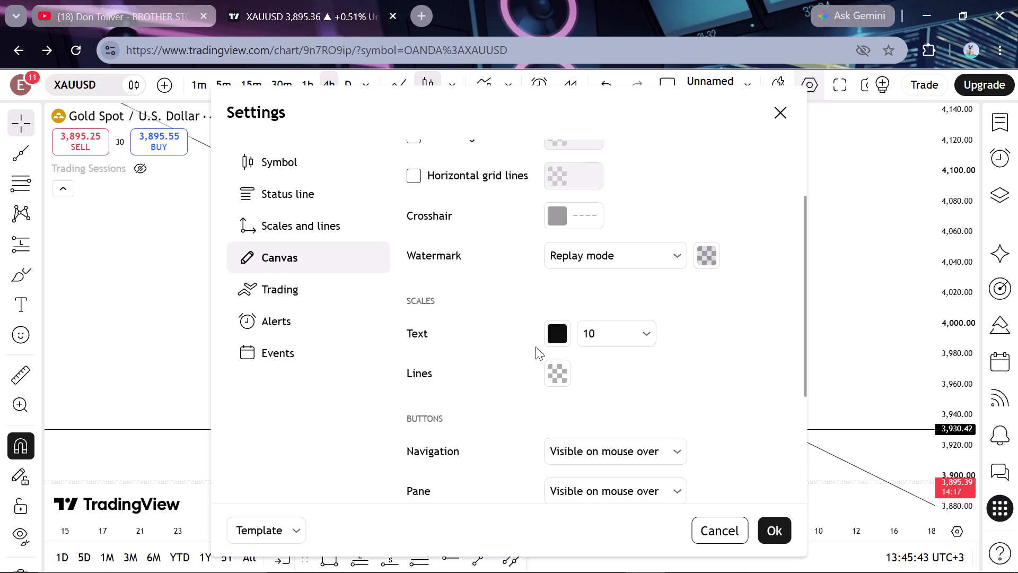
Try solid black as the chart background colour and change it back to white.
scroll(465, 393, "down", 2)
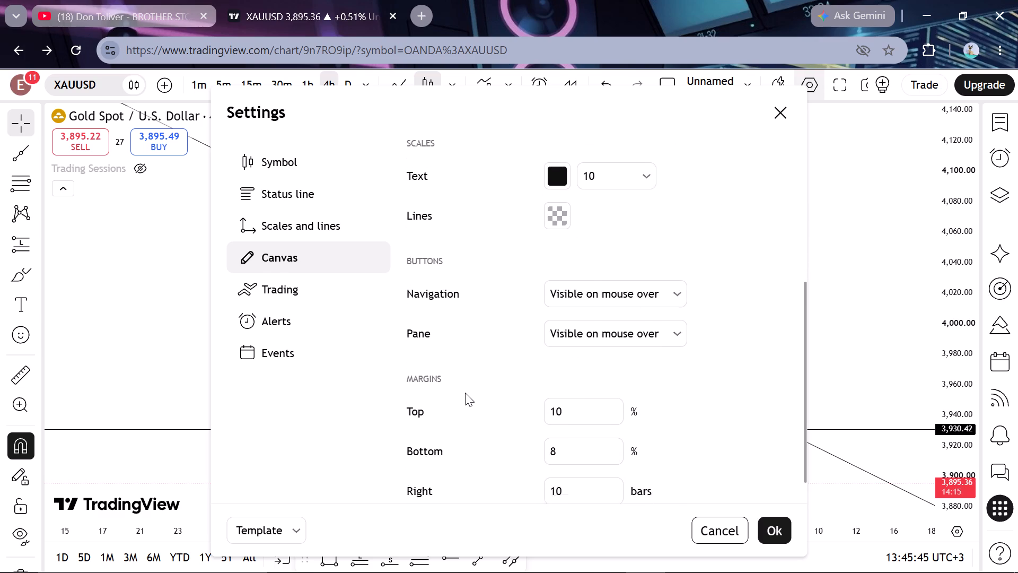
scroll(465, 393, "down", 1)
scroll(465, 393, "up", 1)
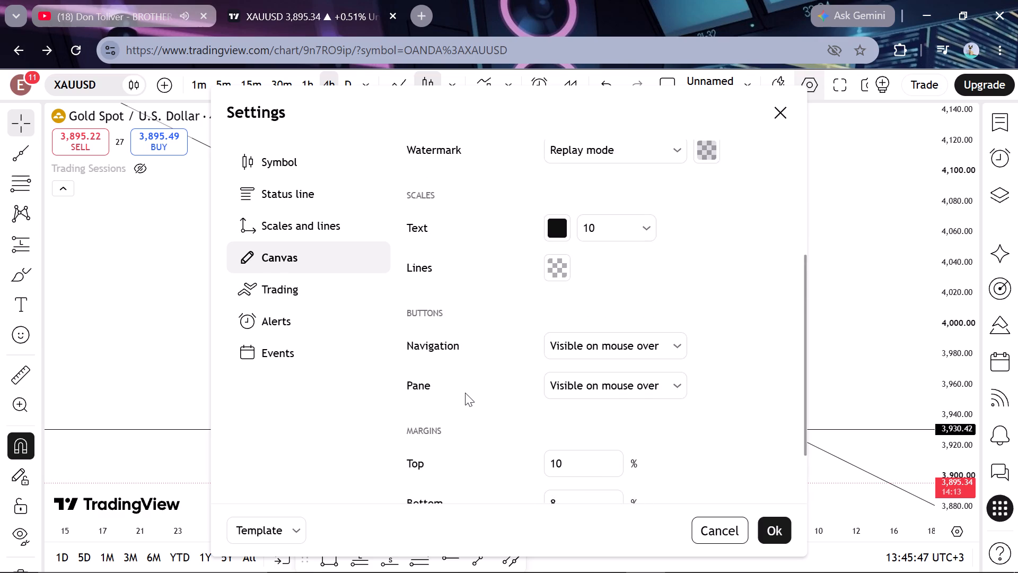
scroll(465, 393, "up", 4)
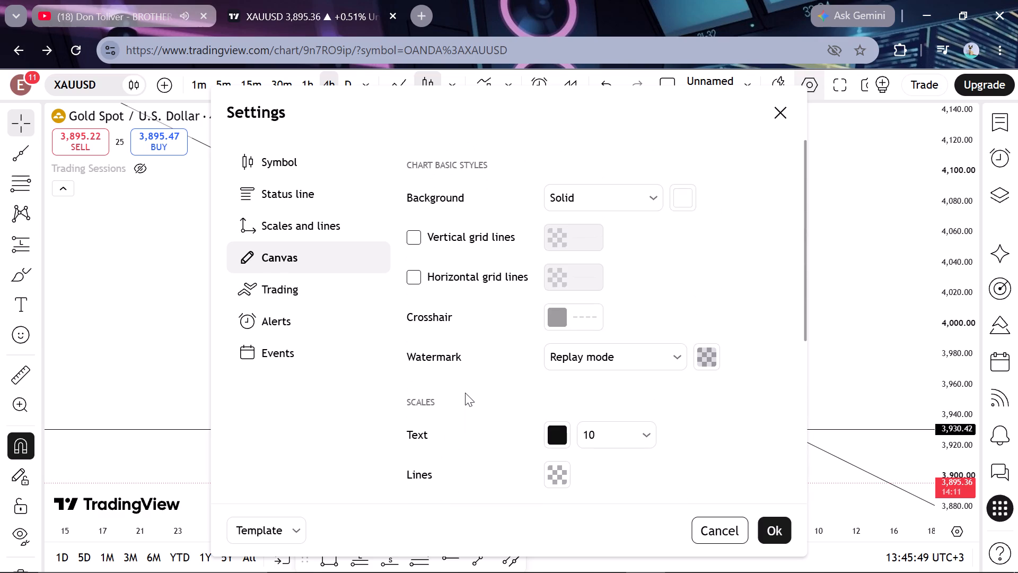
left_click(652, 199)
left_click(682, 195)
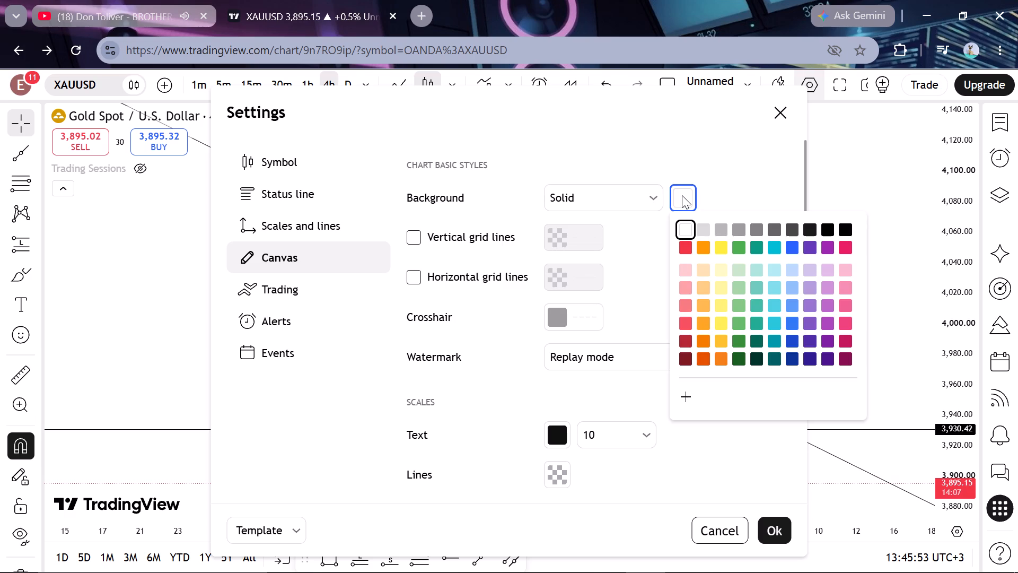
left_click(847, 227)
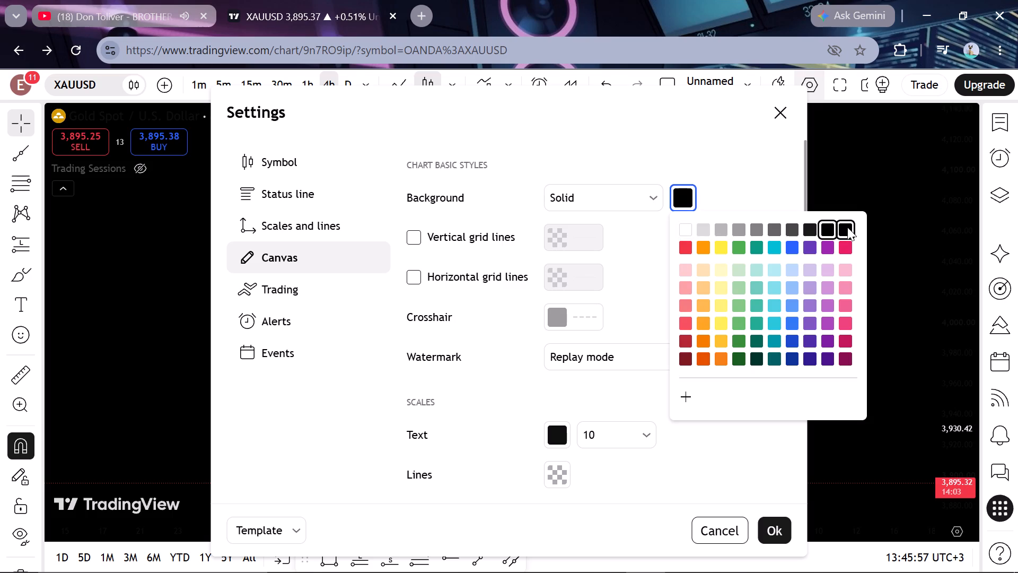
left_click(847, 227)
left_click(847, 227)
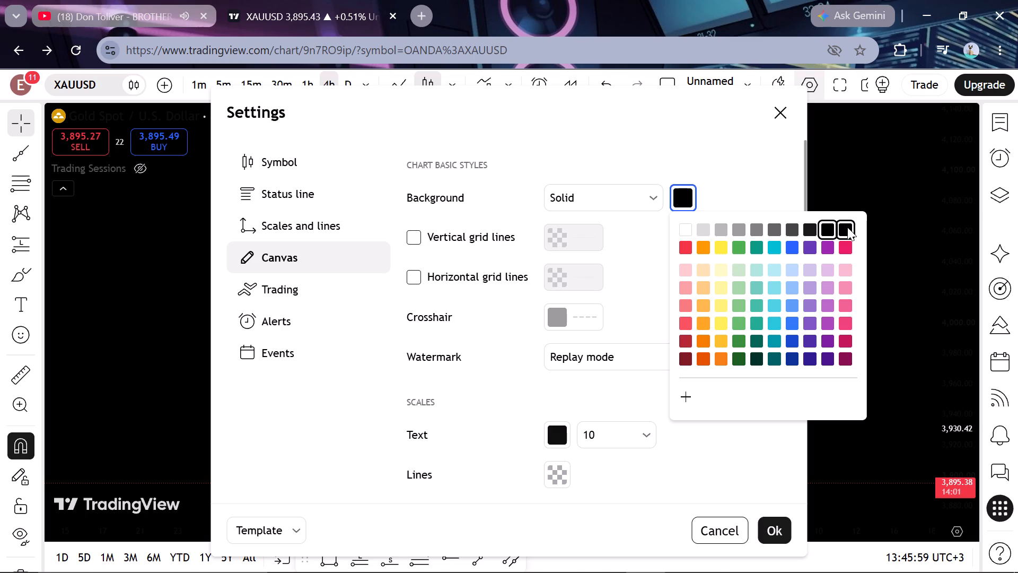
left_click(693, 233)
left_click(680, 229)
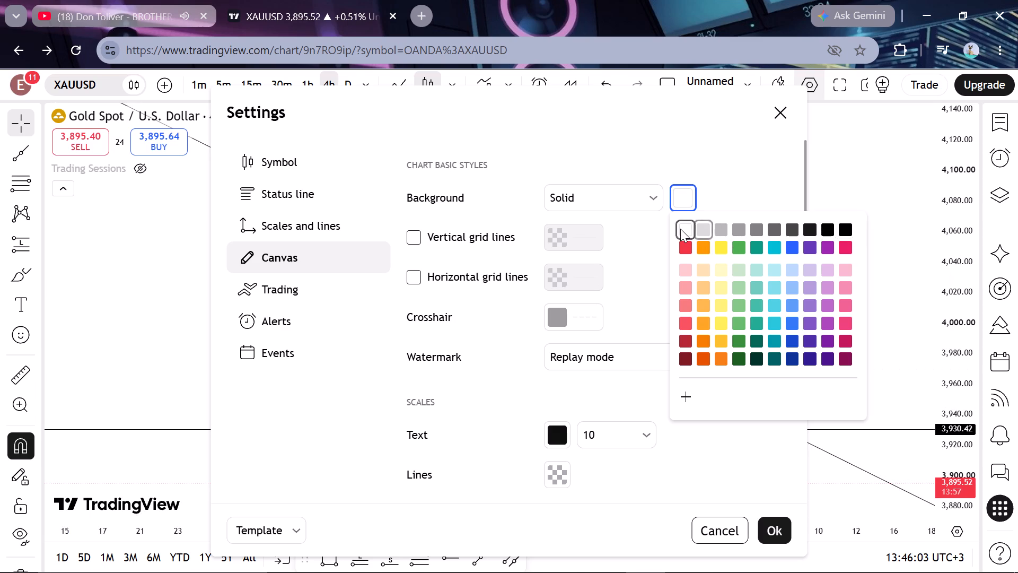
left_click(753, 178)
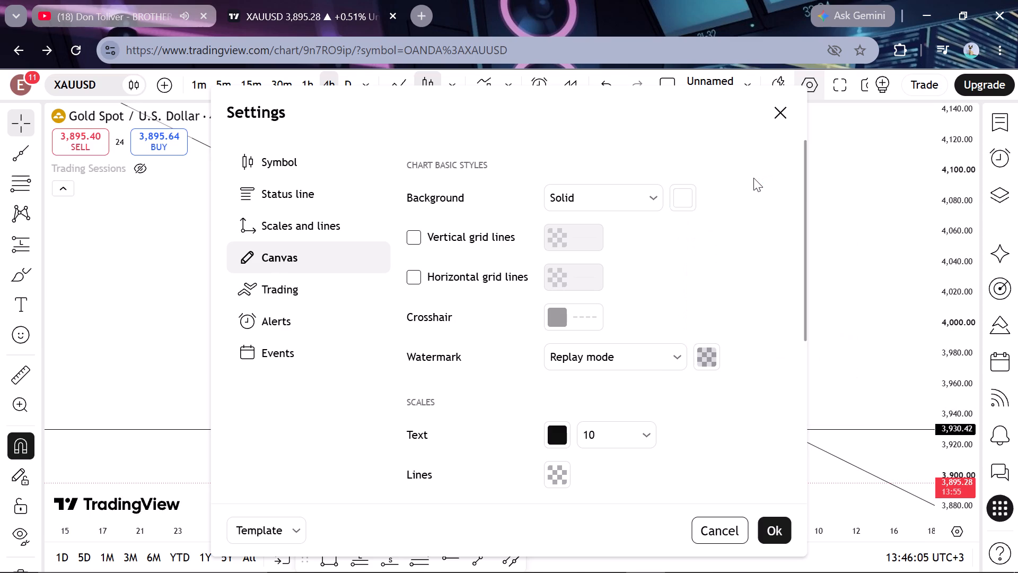
Review the scales and lines settings, including scale modes, scales placement, previous day close and the time scale options.
left_click(306, 220)
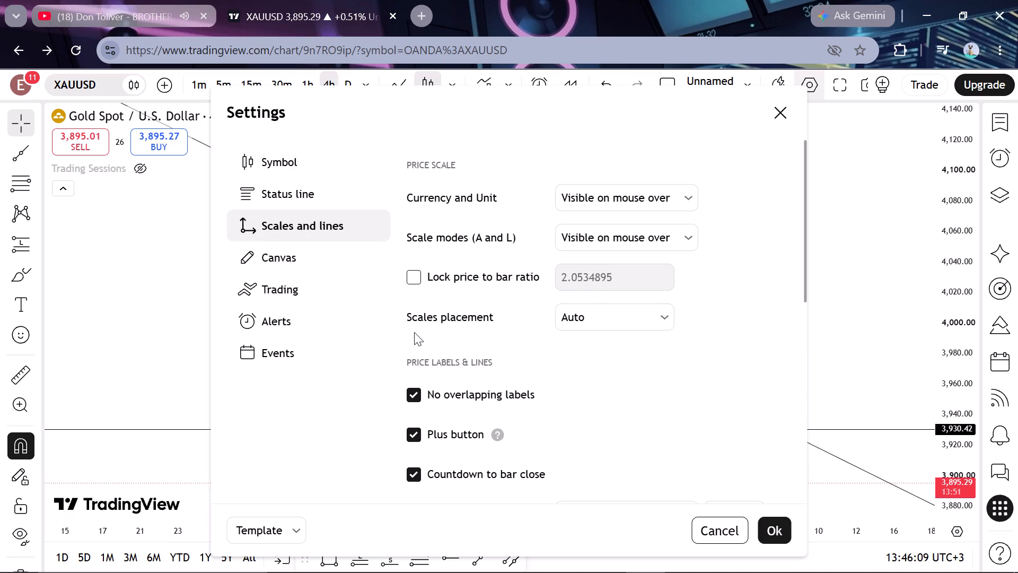
scroll(414, 332, "down", 2)
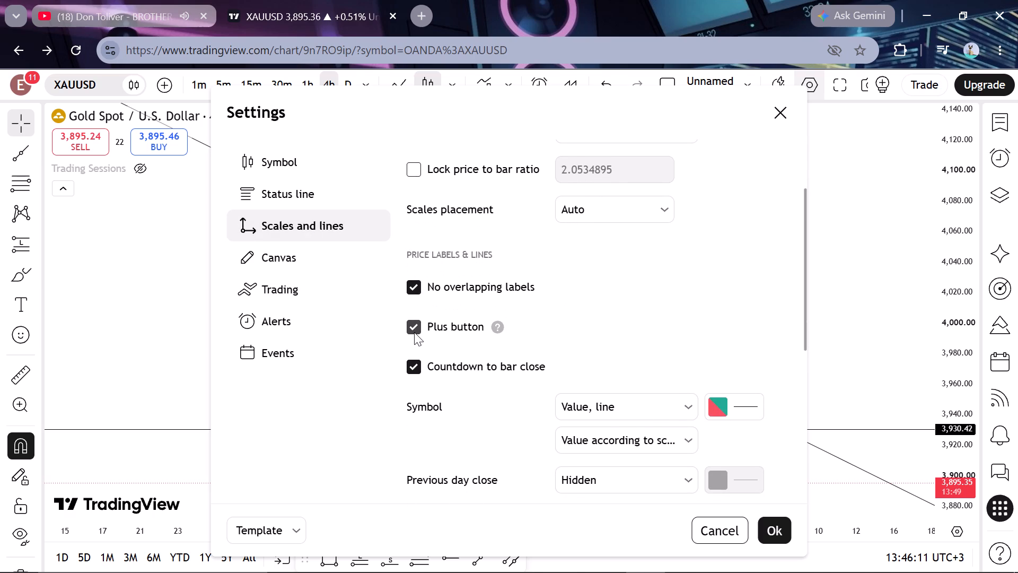
left_click(664, 215)
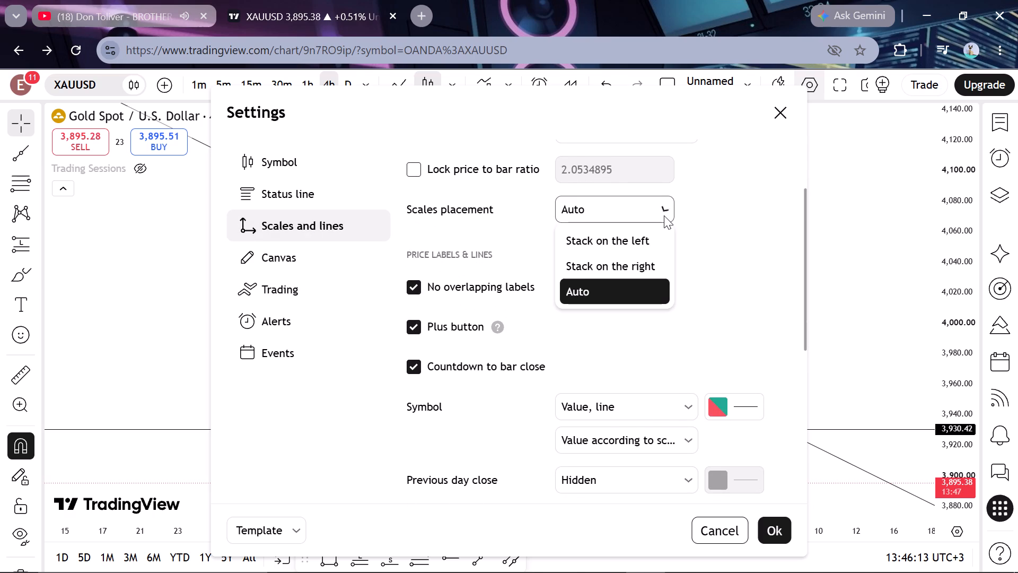
left_click(694, 233)
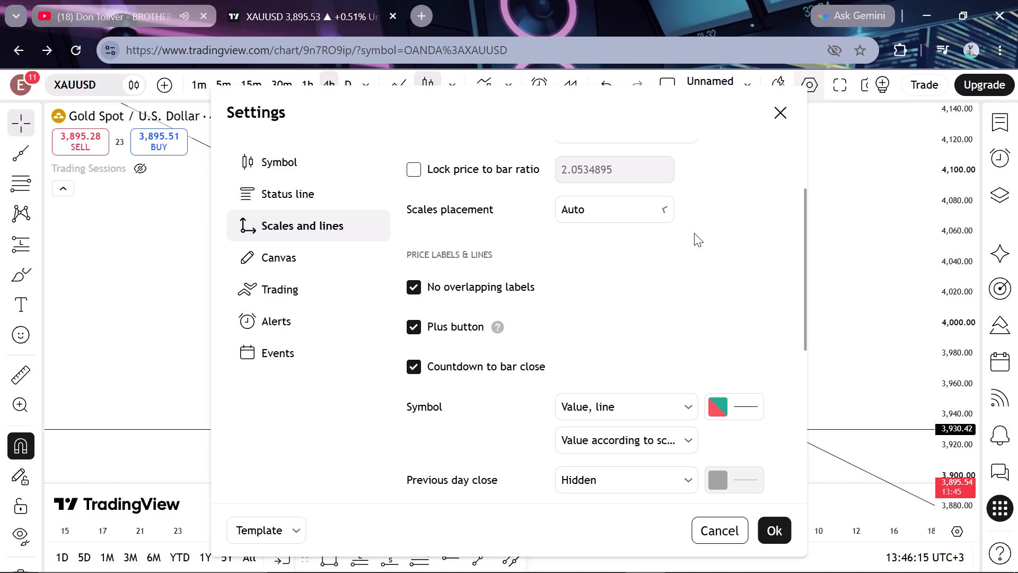
scroll(694, 233, "up", 2)
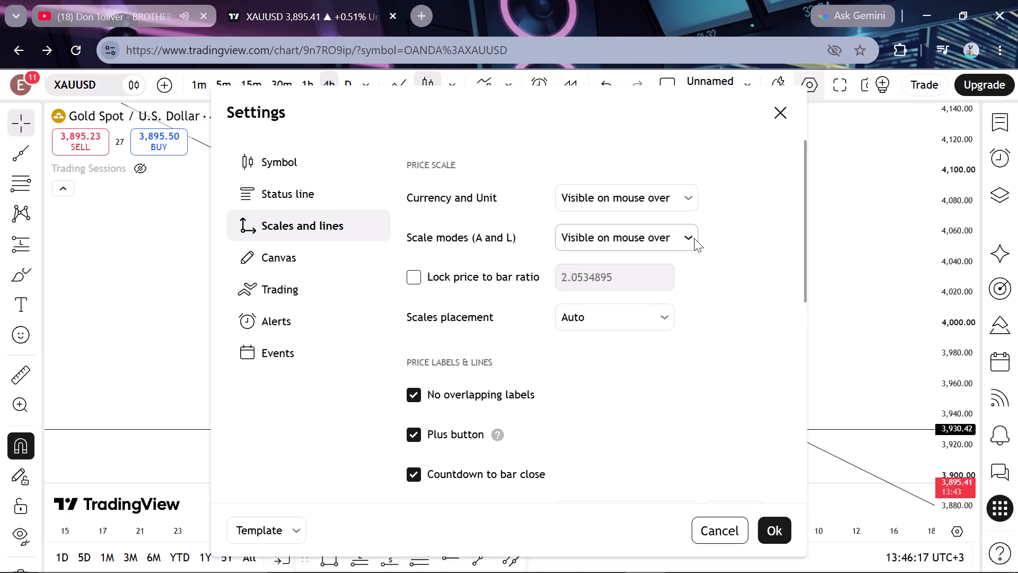
left_click(688, 236)
left_click(688, 236)
scroll(677, 342, "down", 2)
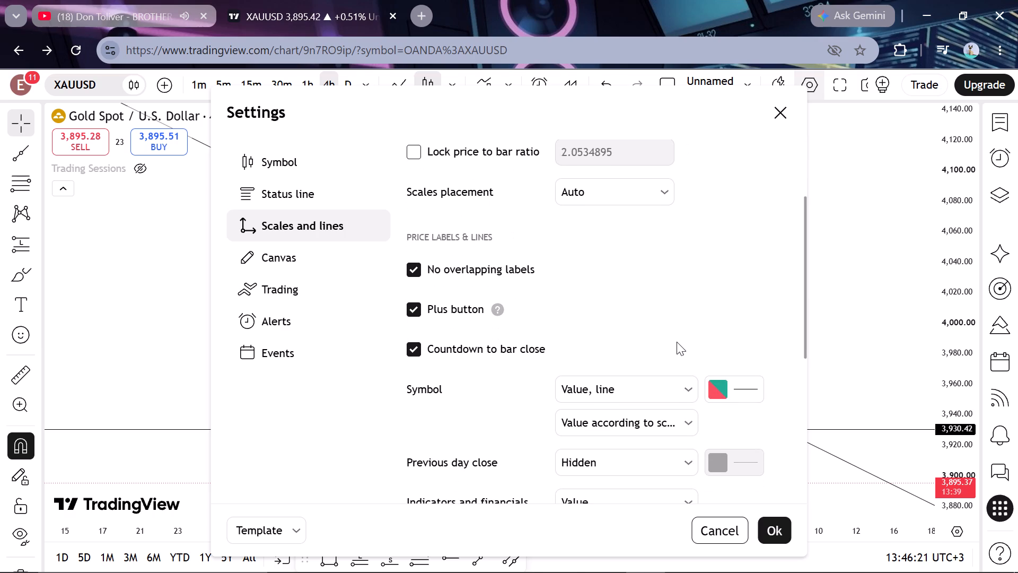
scroll(677, 342, "down", 1)
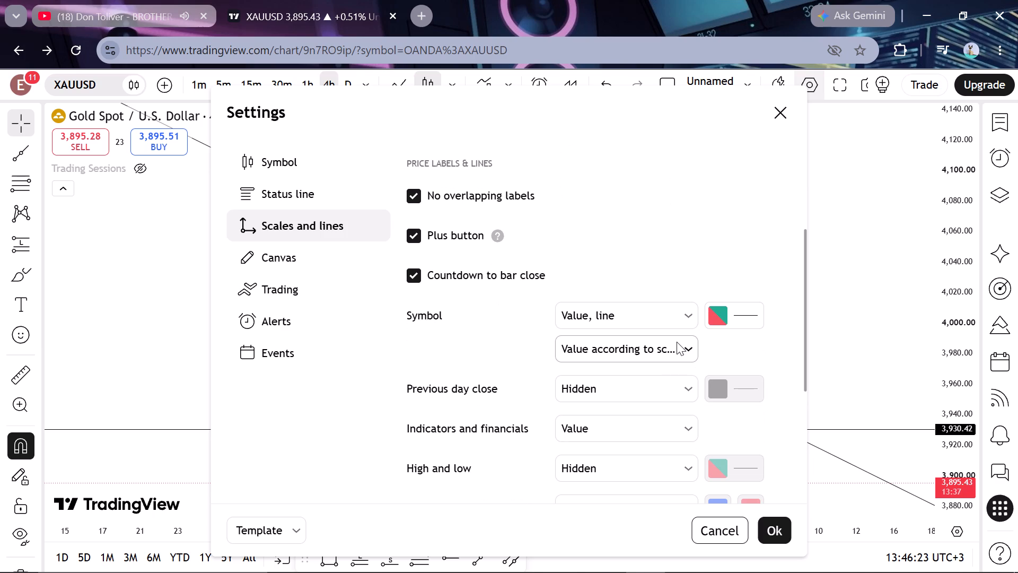
scroll(677, 342, "down", 1)
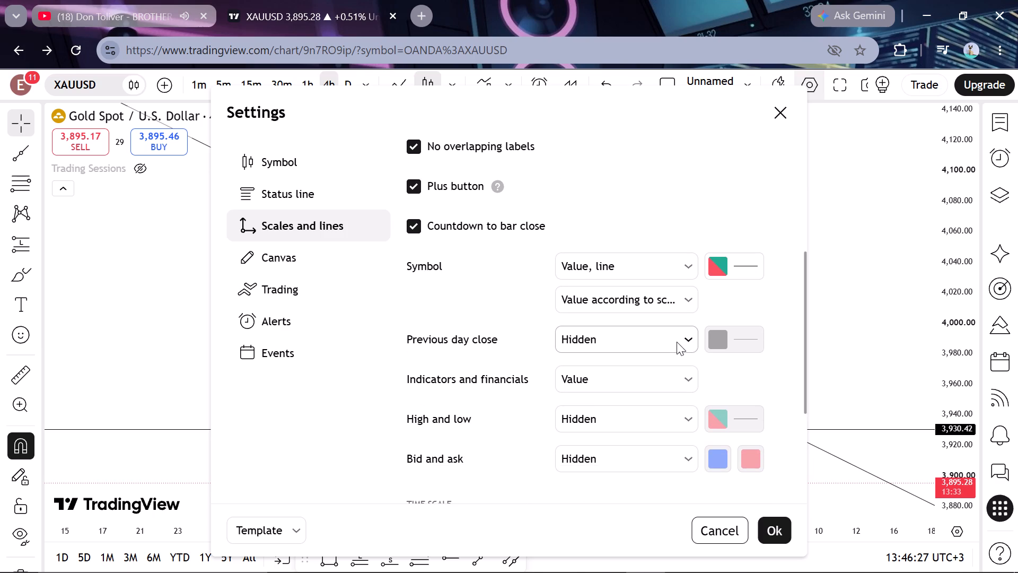
scroll(677, 342, "down", 1)
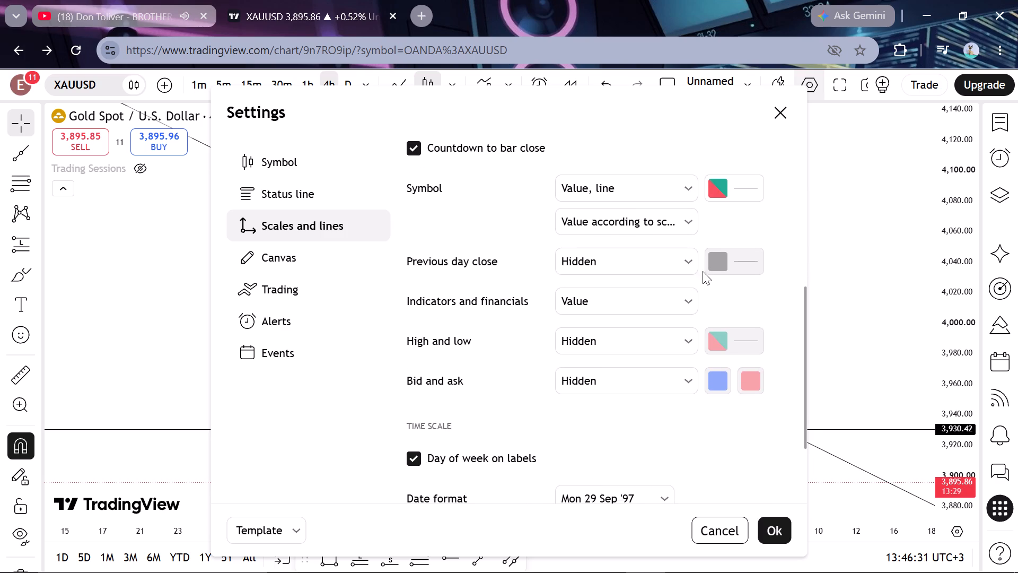
left_click(690, 265)
left_click(690, 265)
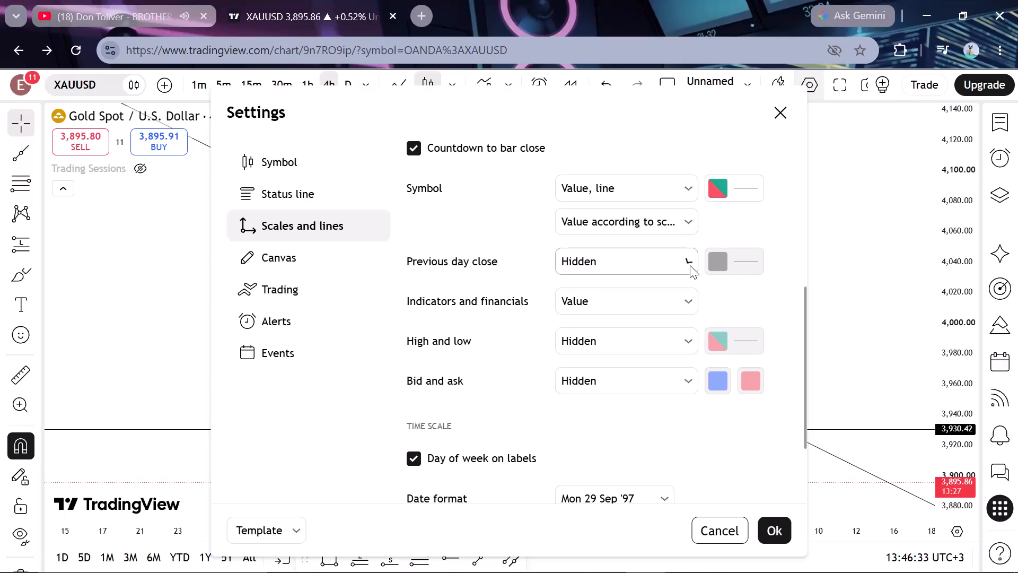
scroll(723, 303, "down", 1)
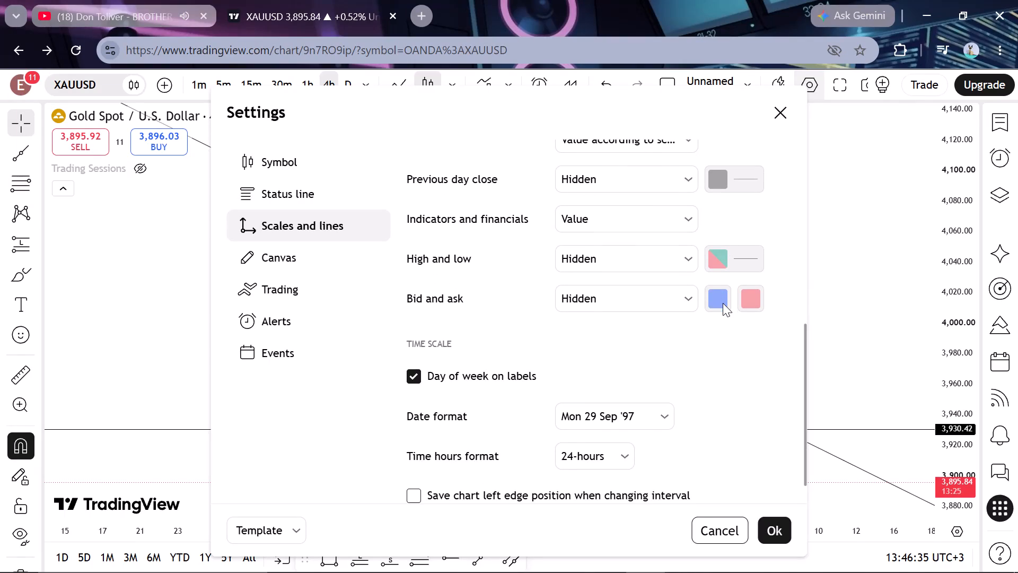
scroll(723, 303, "up", 1)
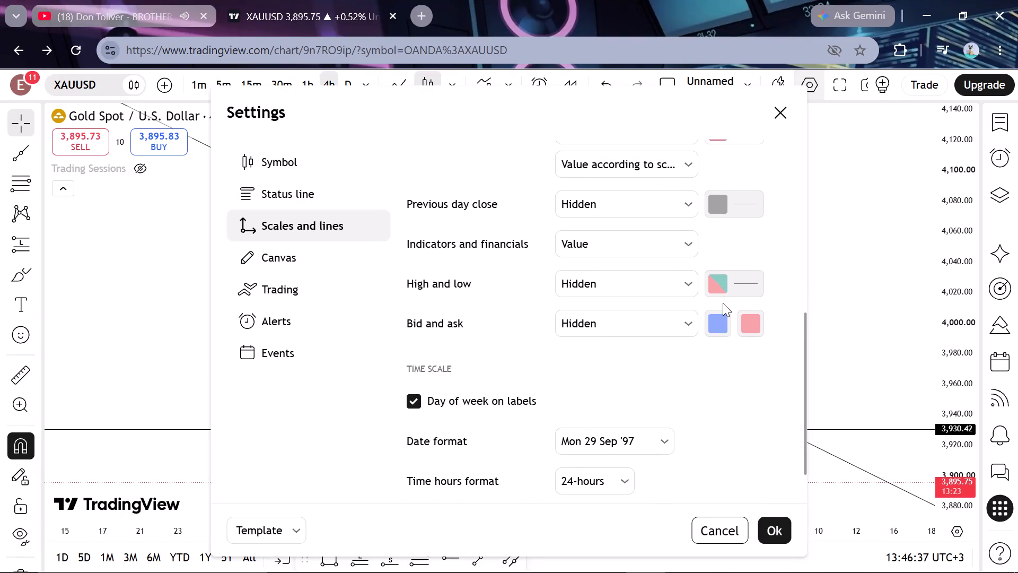
scroll(723, 303, "up", 2)
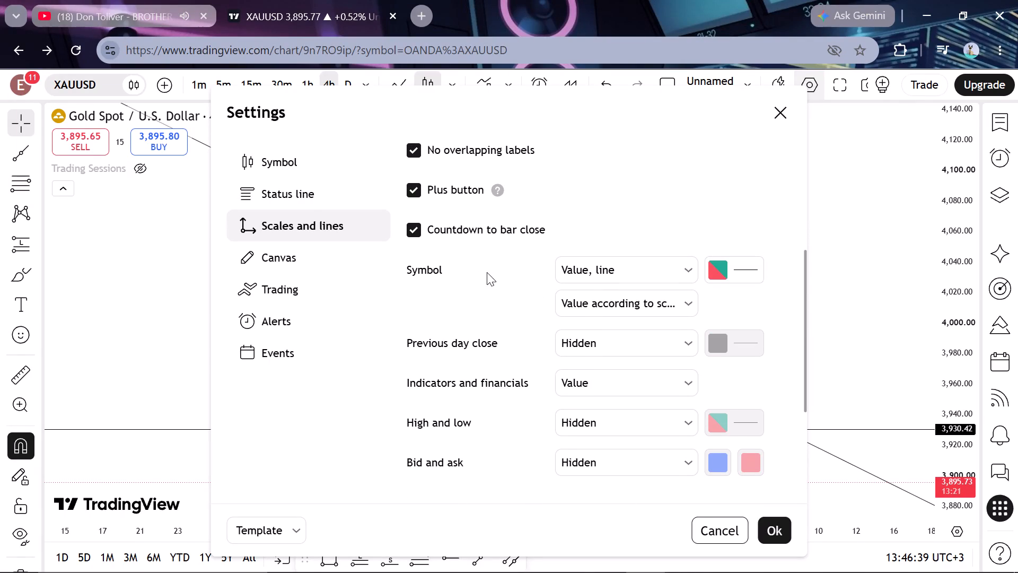
Look through the status line settings for the instrument and the indicators.
left_click(329, 209)
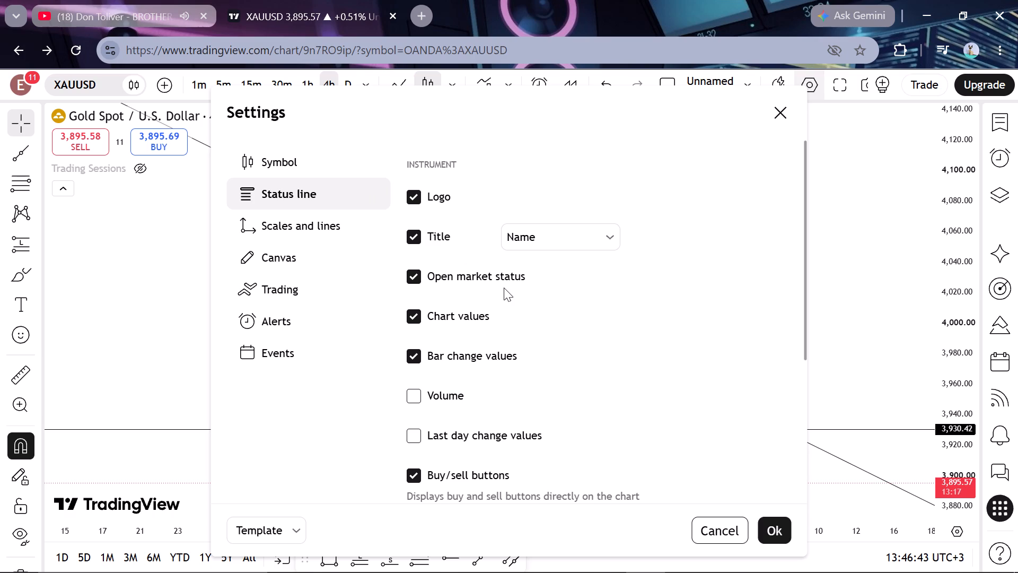
scroll(504, 288, "down", 2)
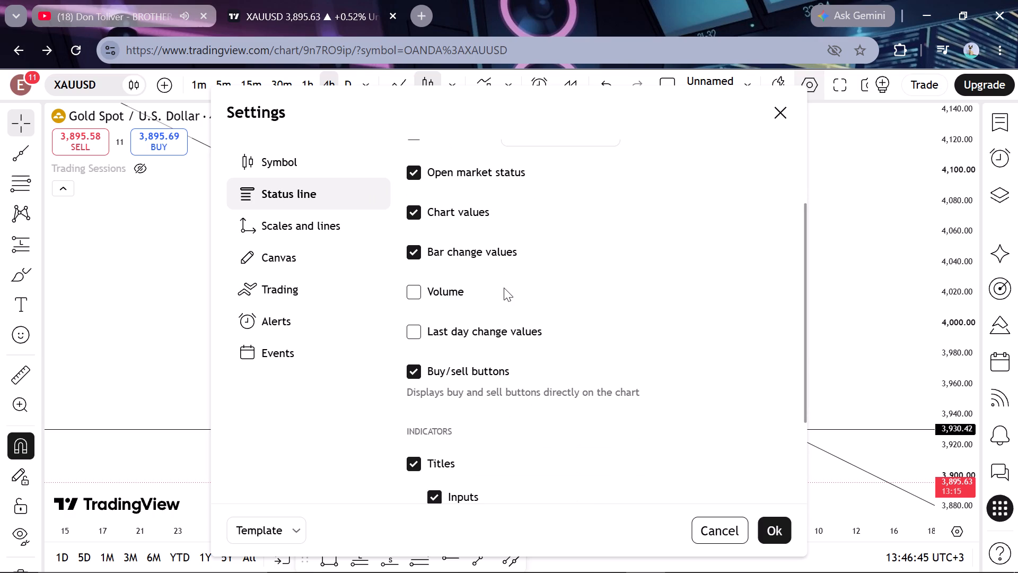
scroll(504, 288, "down", 2)
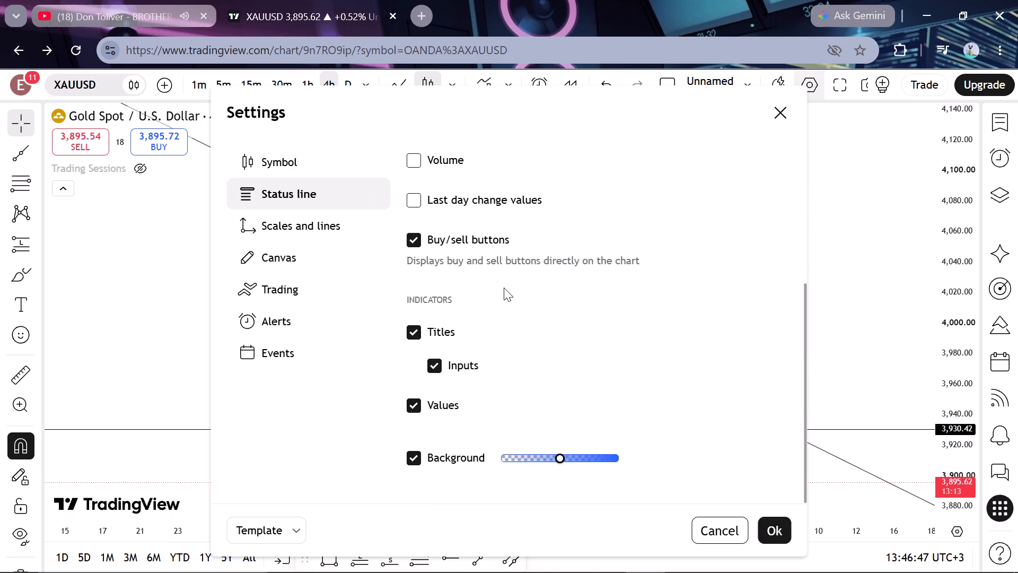
scroll(504, 288, "down", 2)
scroll(504, 288, "up", 4)
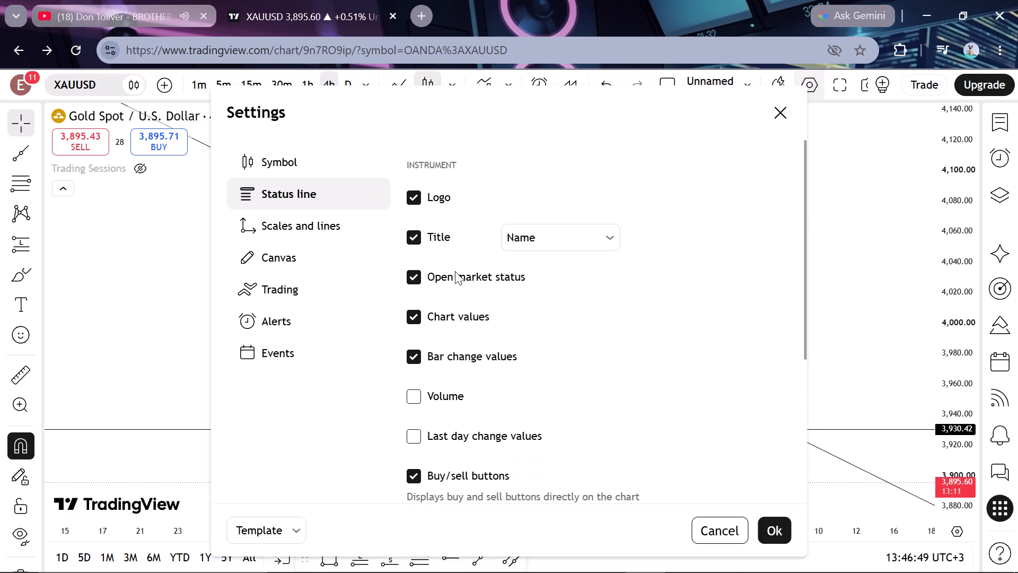
In the symbol settings, set the candle body colours to orange for rising candles and blue for falling candles.
left_click(297, 149)
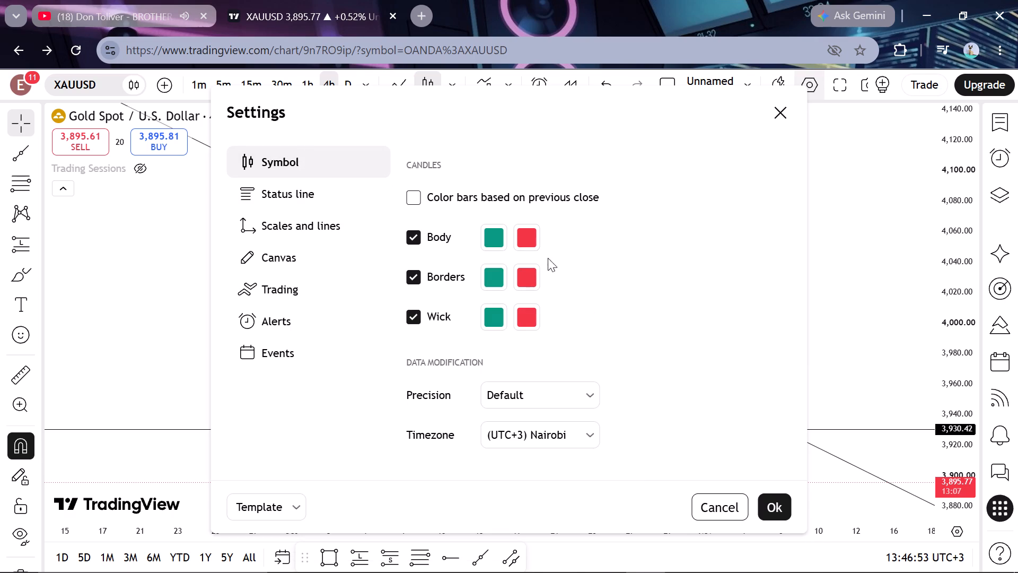
left_click(493, 239)
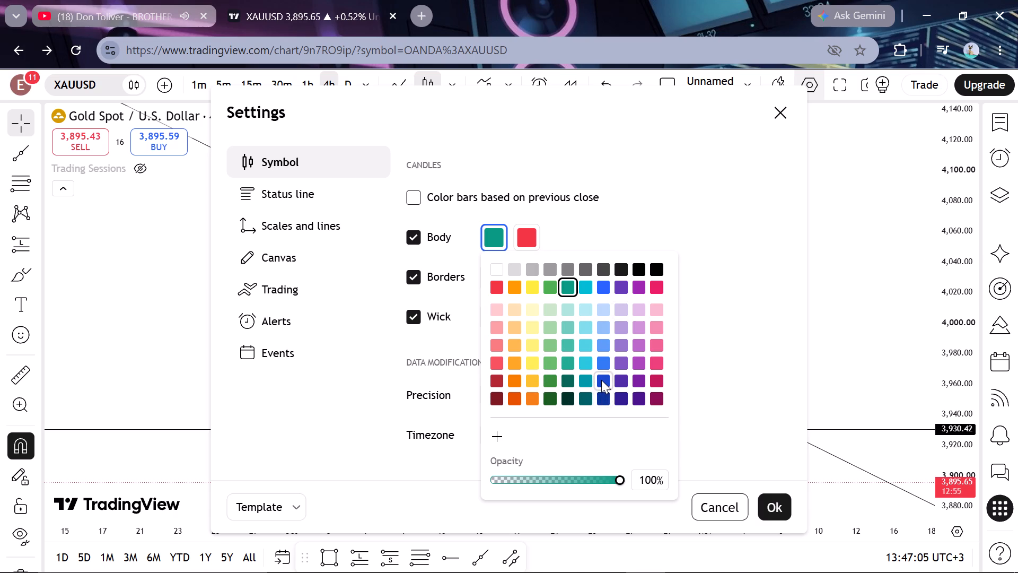
left_click(514, 361)
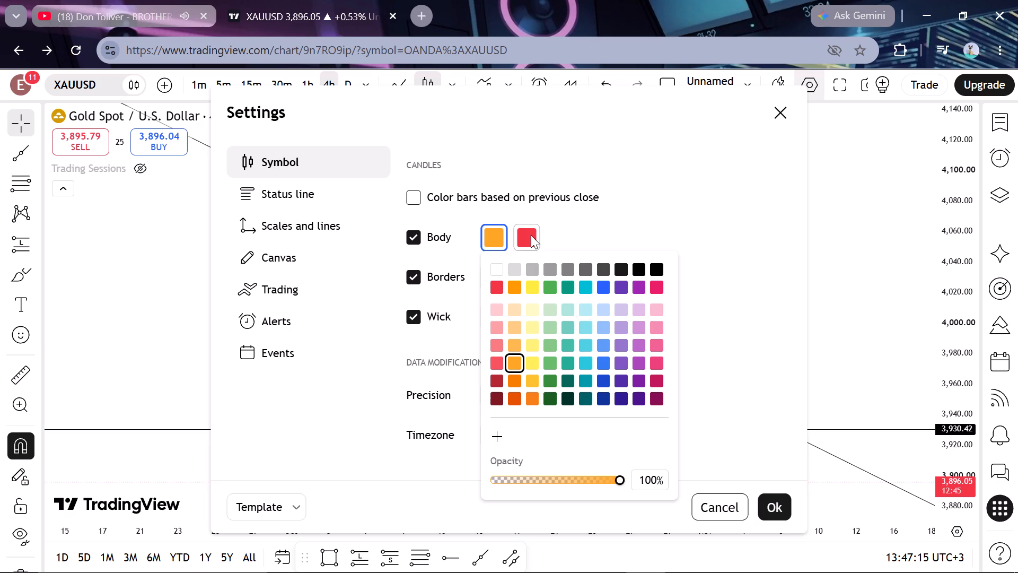
left_click(529, 235)
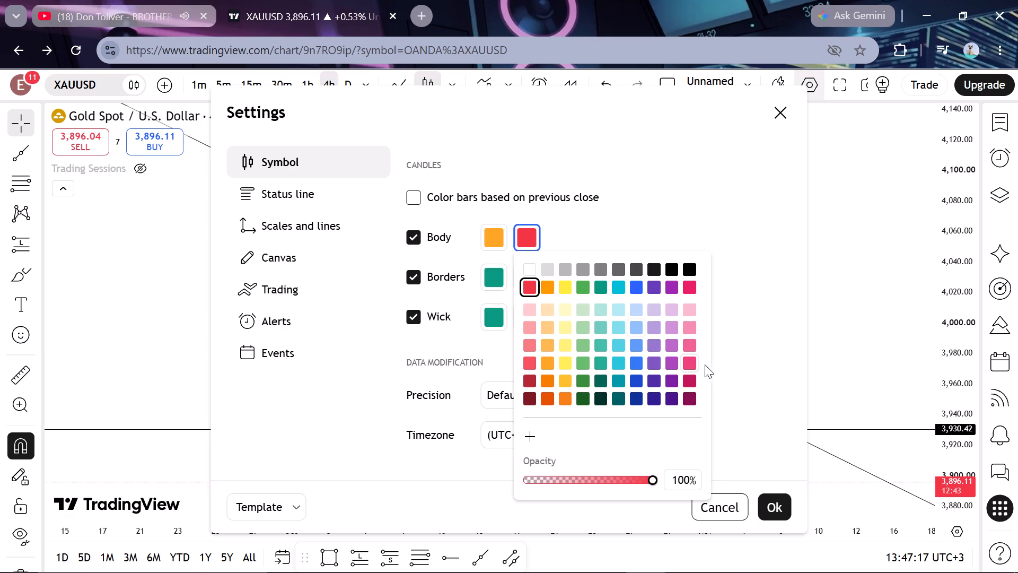
left_click(688, 361)
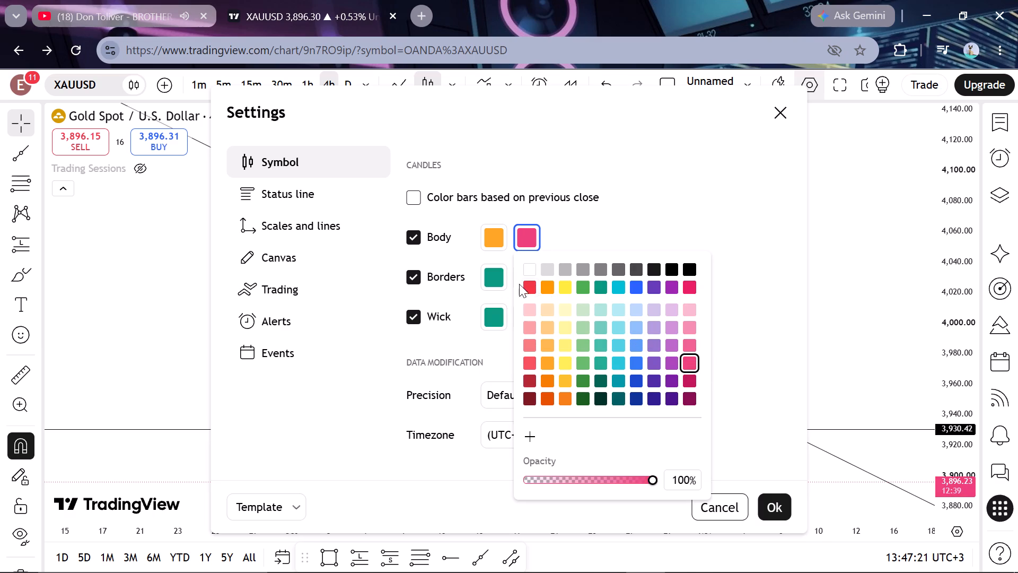
left_click(634, 363)
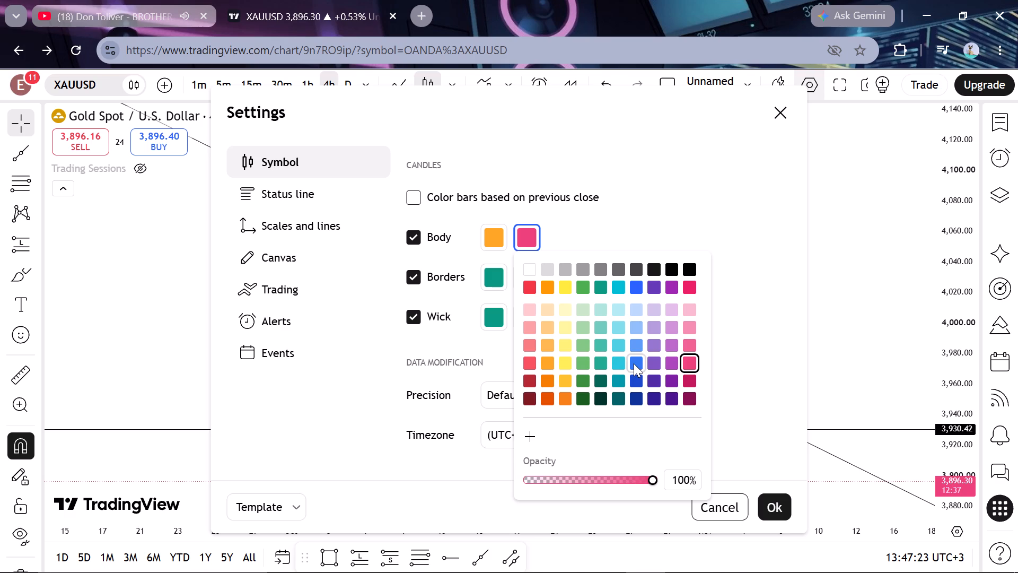
Set the candle border colours to the same orange for rising and blue for falling candles.
left_click(498, 274)
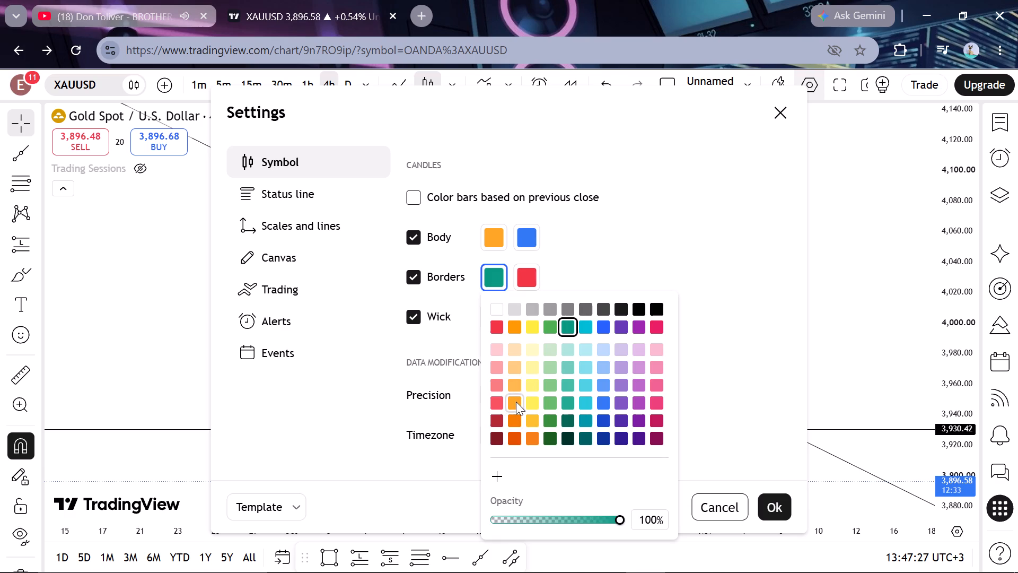
left_click(515, 402)
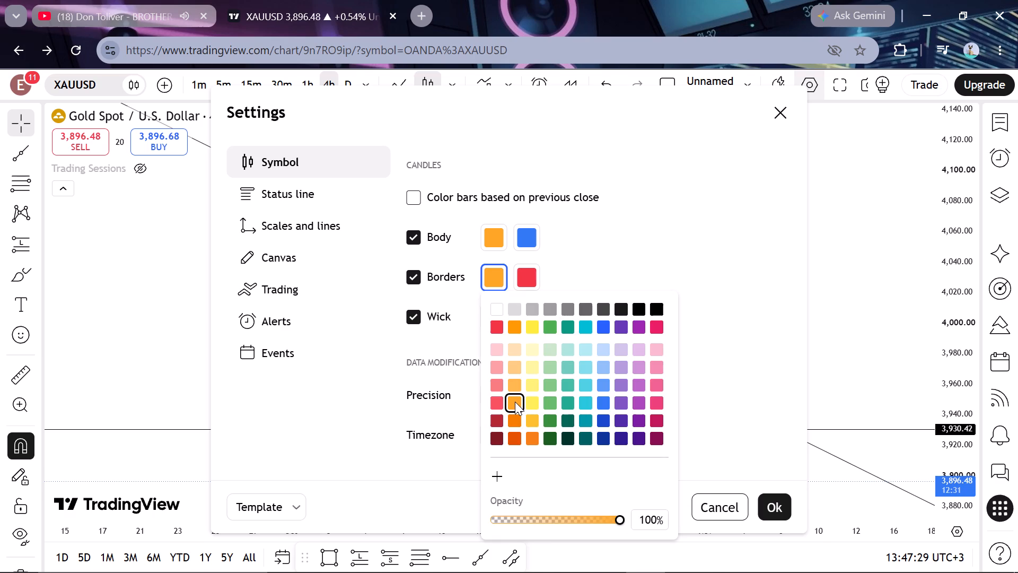
left_click(526, 286)
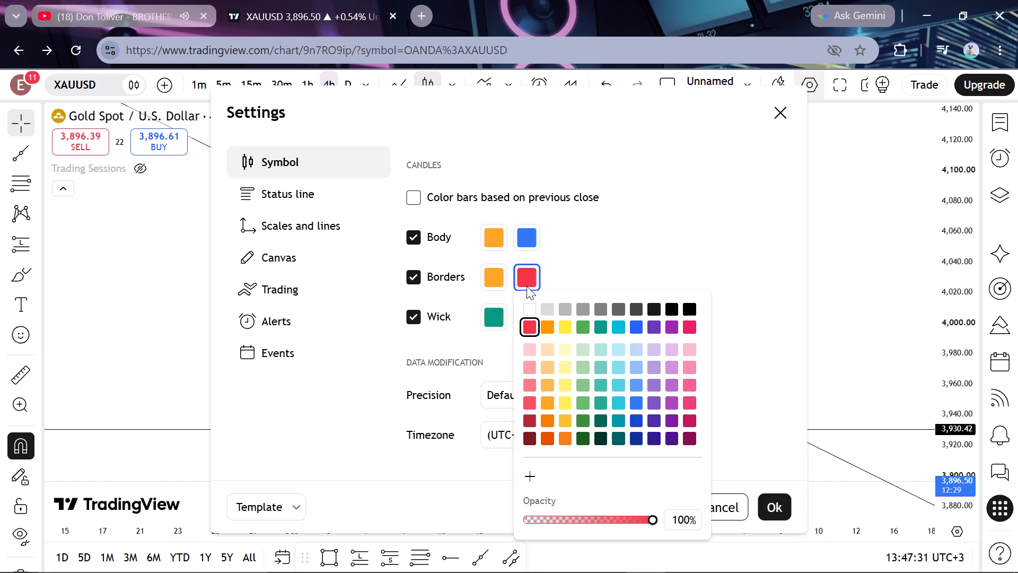
left_click(635, 402)
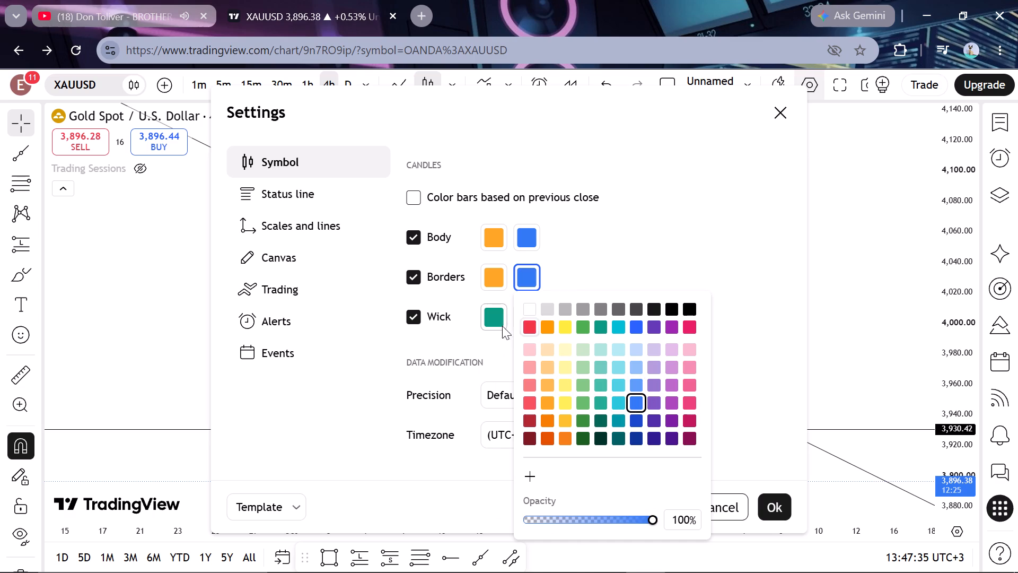
Match the wick colours with orange for rising and blue for falling candles, and apply the chart settings.
left_click(498, 323)
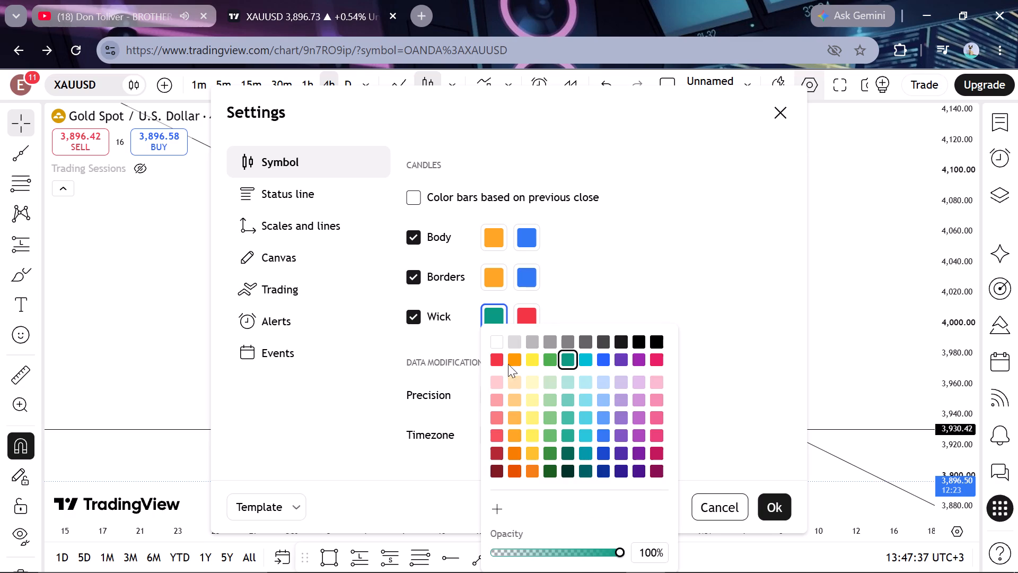
left_click(513, 432)
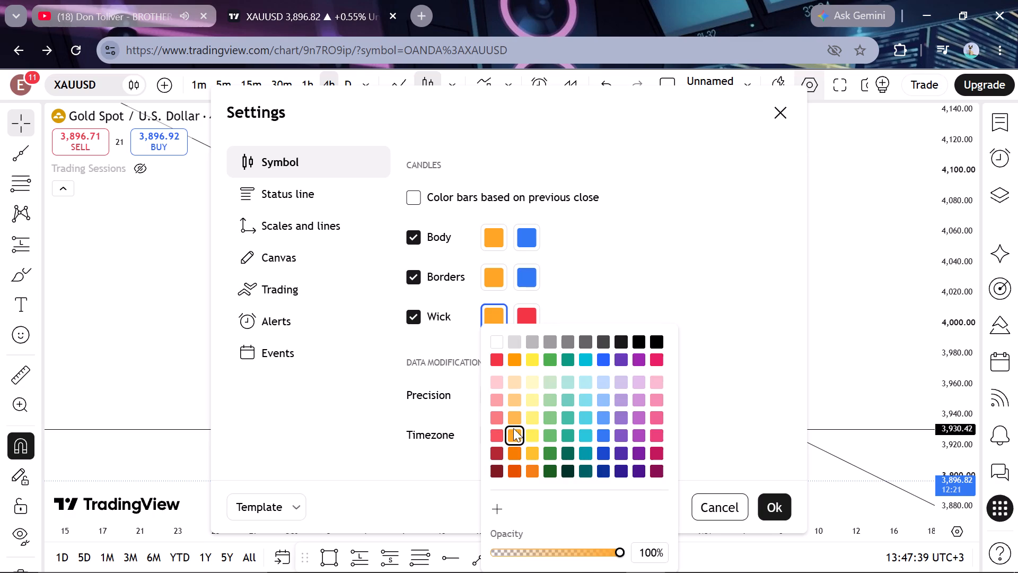
left_click(528, 309)
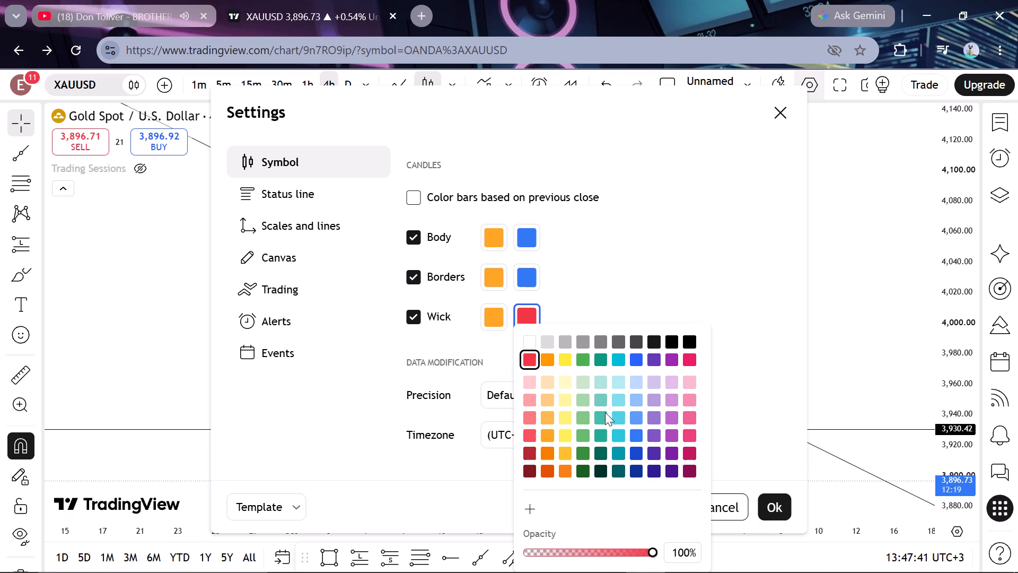
left_click(642, 436)
left_click(654, 315)
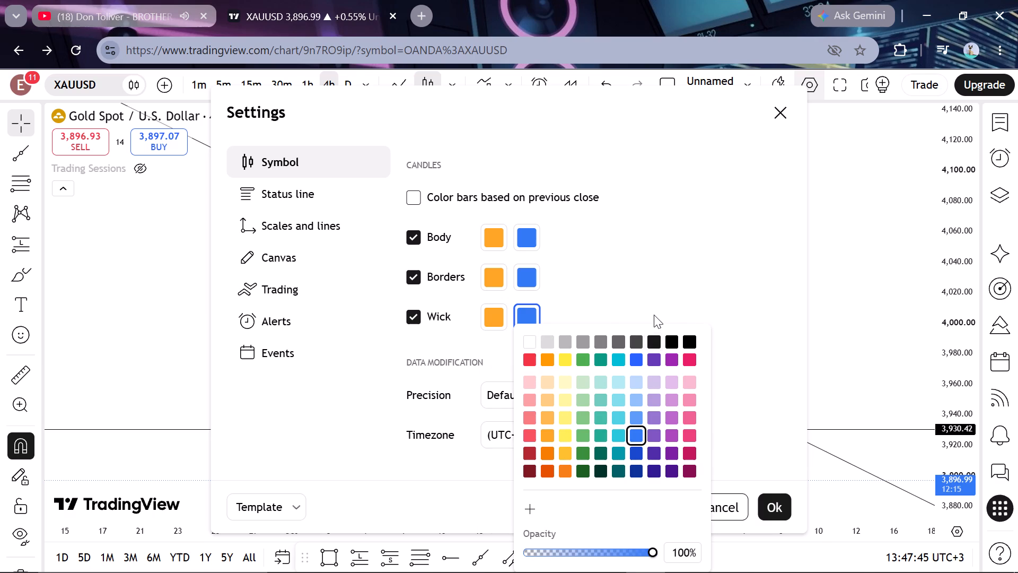
left_click(766, 502)
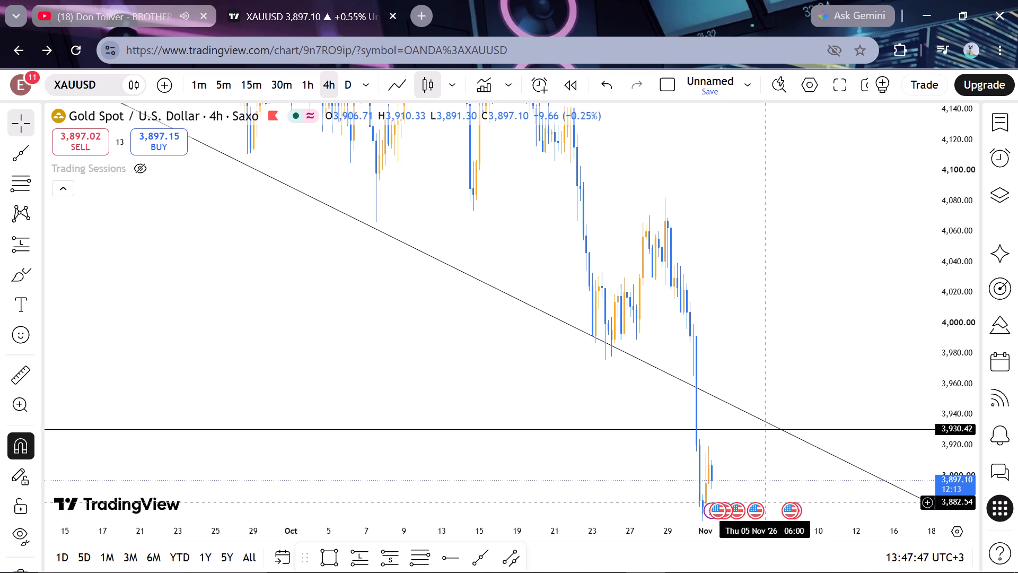
Switch the XAUUSD chart to the daily timeframe and inspect the price action around the trend line and horizontal levels.
left_click_drag(936, 273, 920, 375)
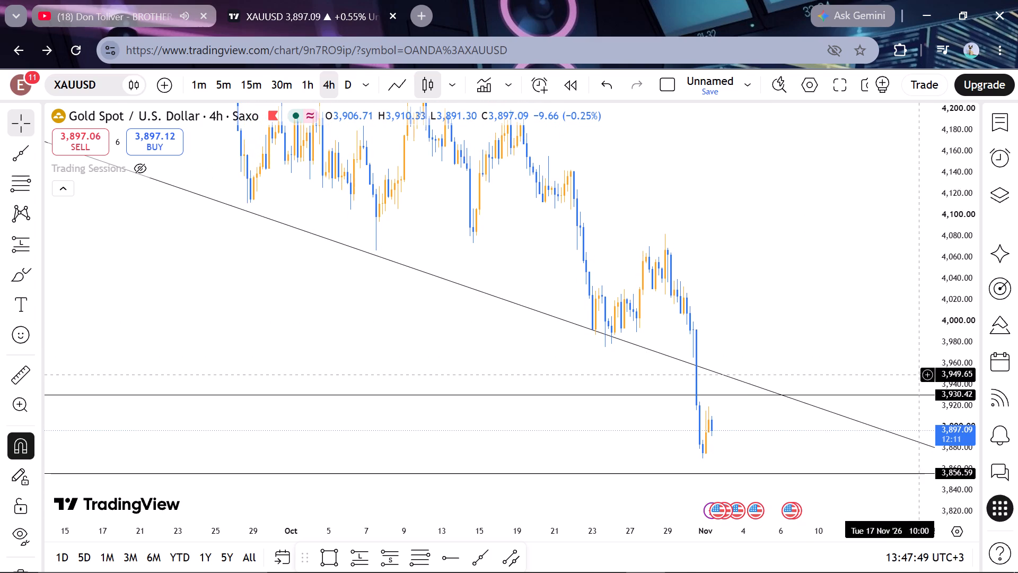
left_click_drag(832, 288, 722, 220)
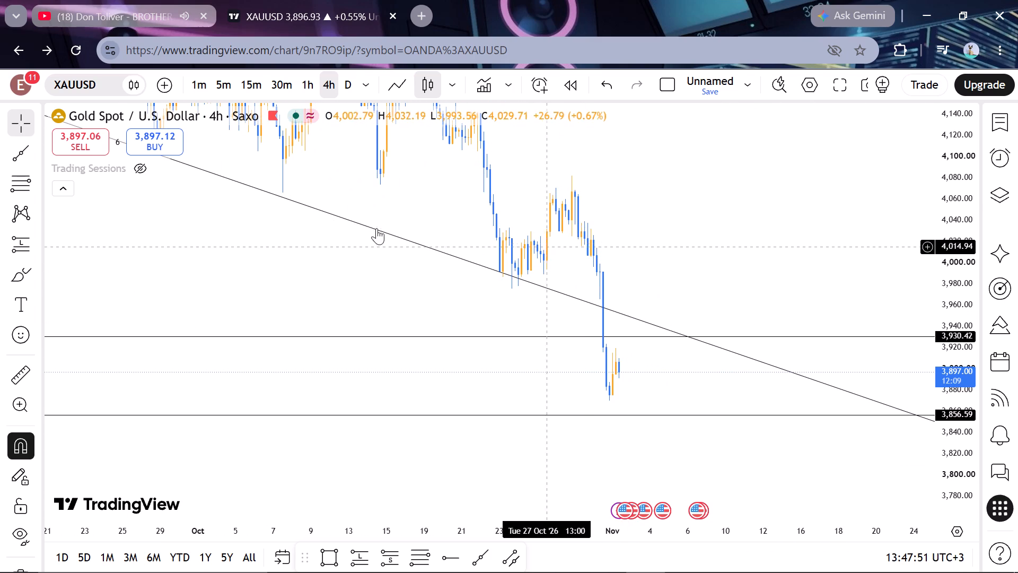
left_click(348, 80)
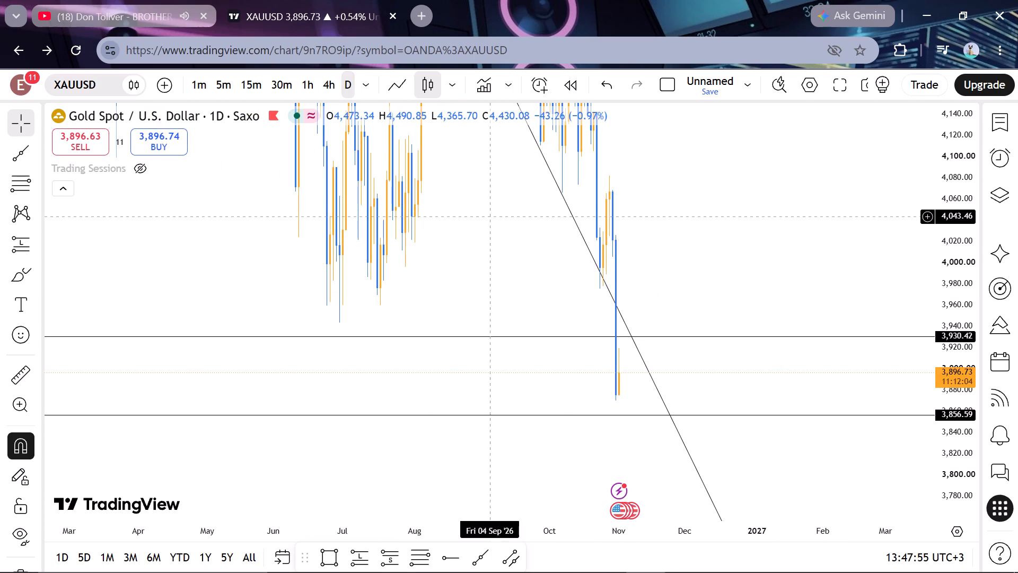
left_click_drag(956, 190, 968, 364)
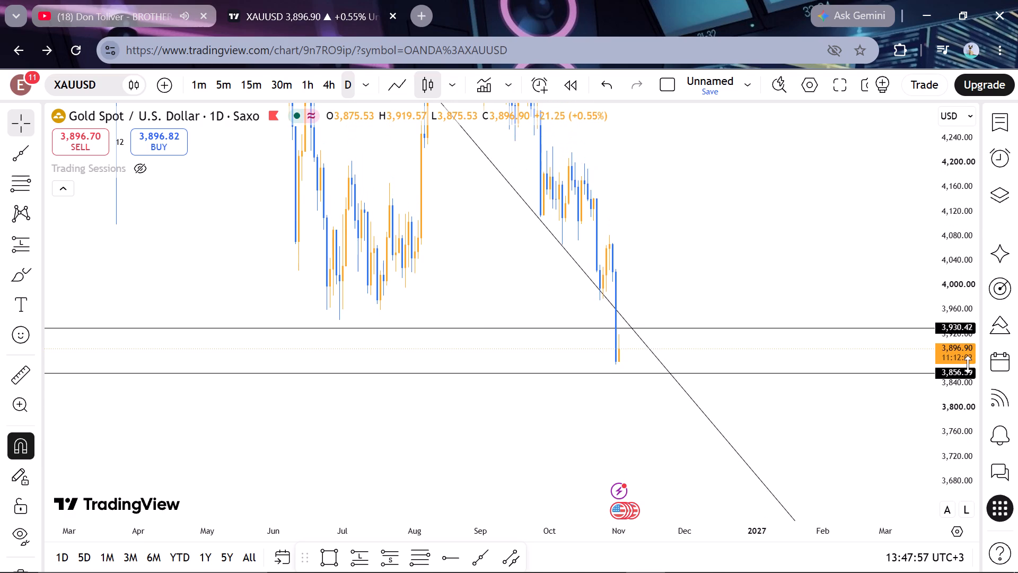
left_click_drag(824, 290, 847, 459)
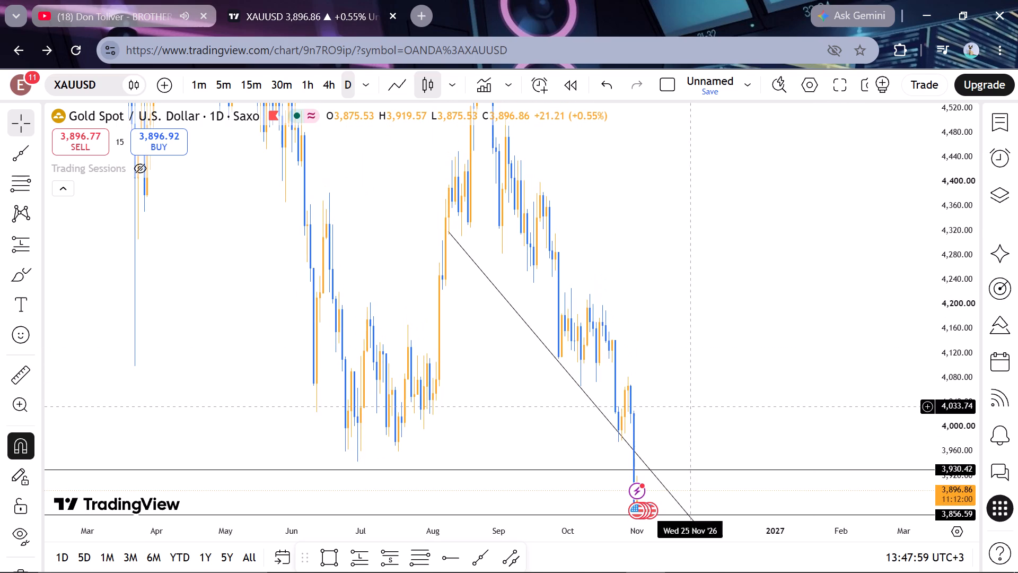
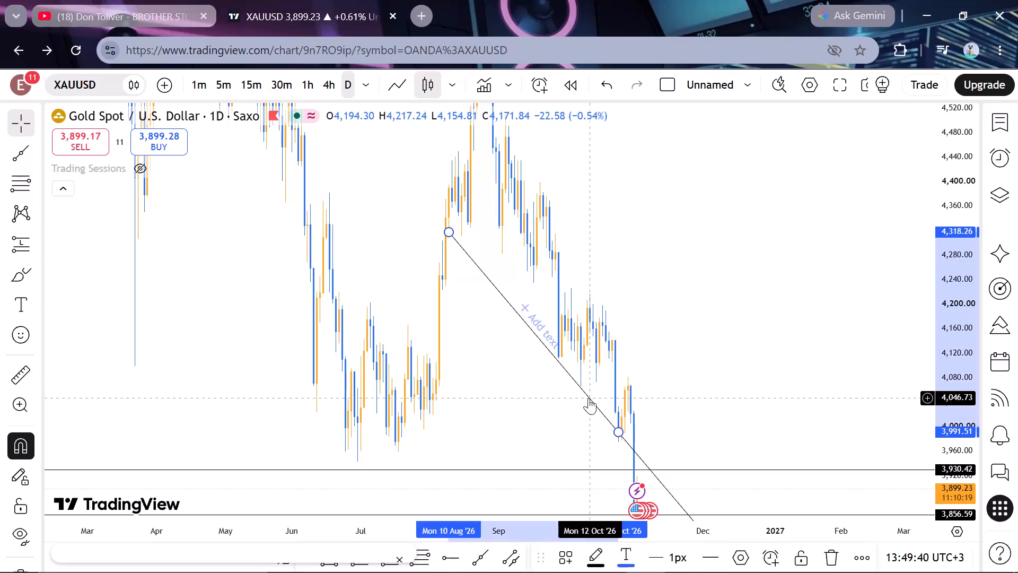
Delete the selected descending trend line from the daily XAUUSD chart.
key("BackSpace")
Examine the daily price action around the two horizontal levels, comparing the line and candlestick chart types.
left_click_drag(960, 255, 940, 381)
left_click_drag(415, 335, 781, 238)
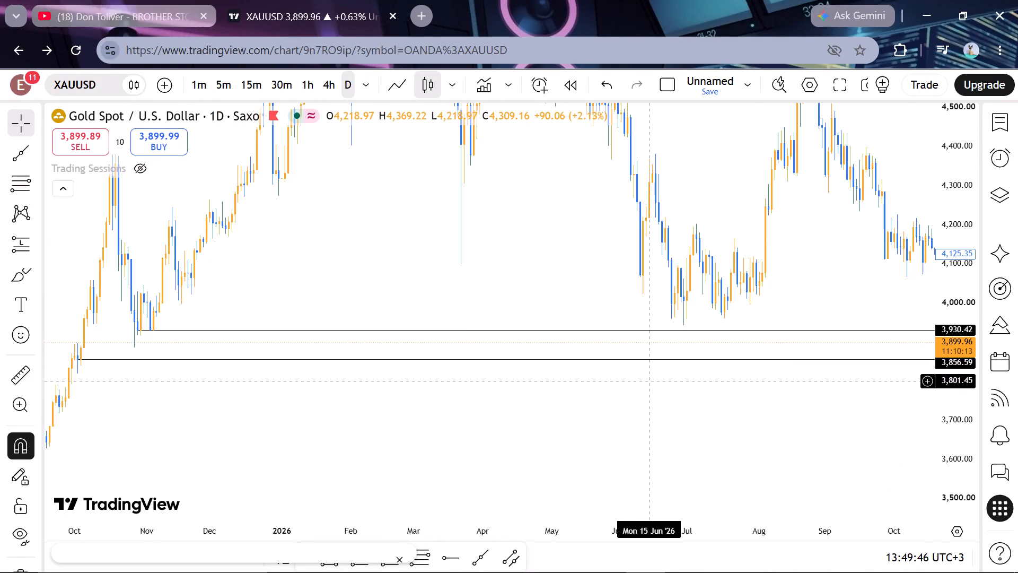
left_click_drag(815, 416, 745, 428)
left_click_drag(745, 428, 475, 422)
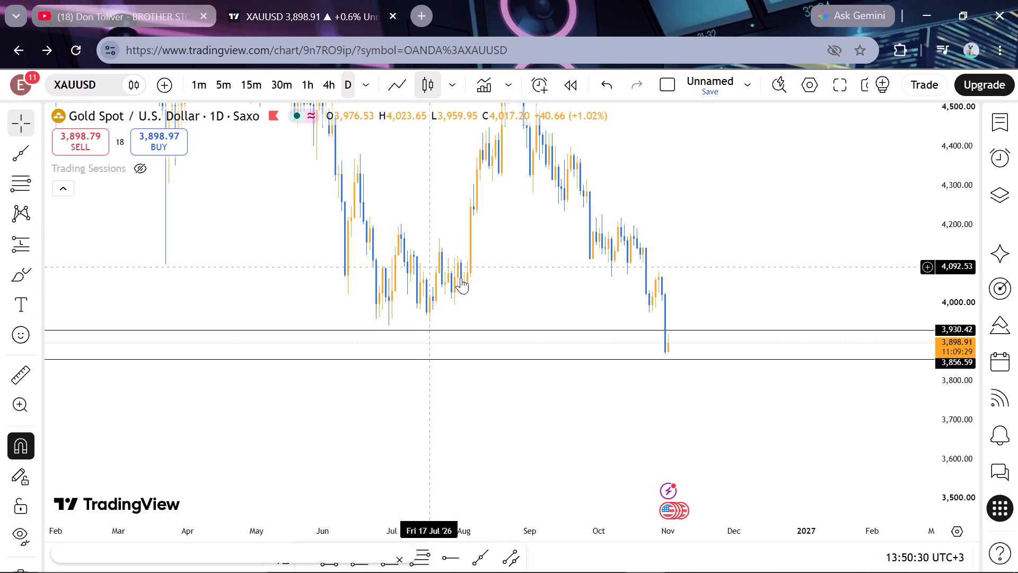
left_click_drag(389, 289, 458, 286)
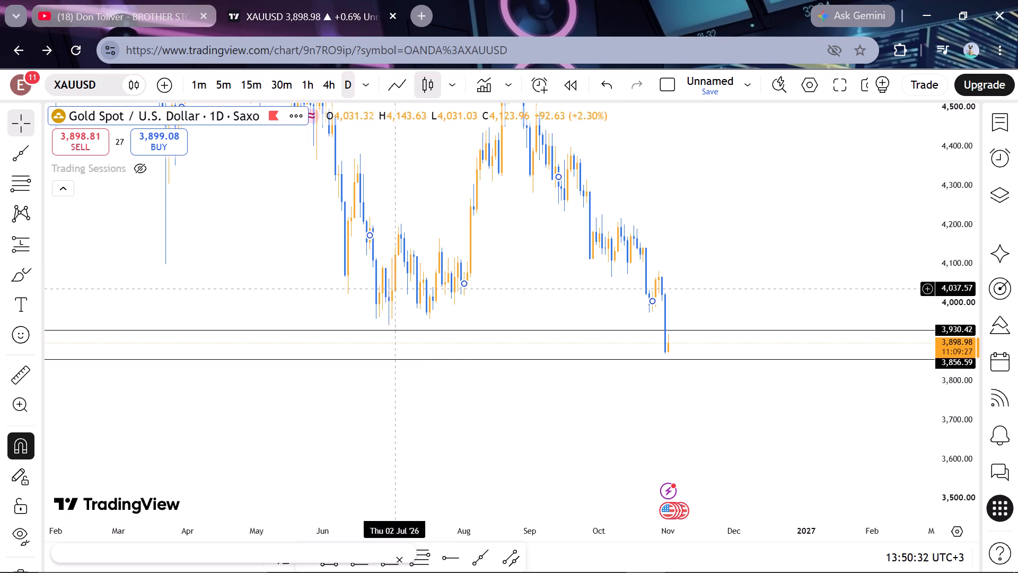
left_click_drag(458, 286, 513, 286)
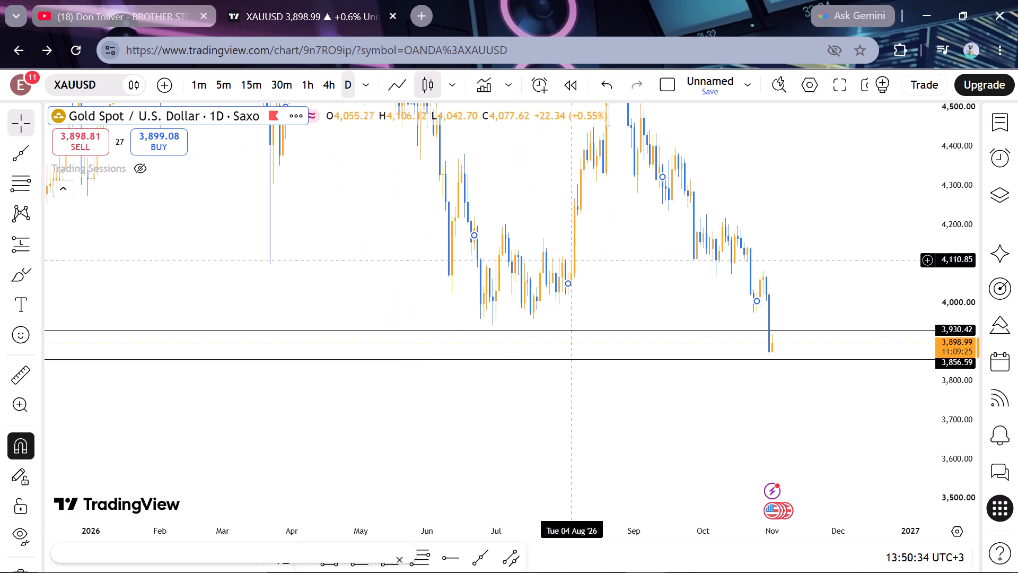
left_click(387, 82)
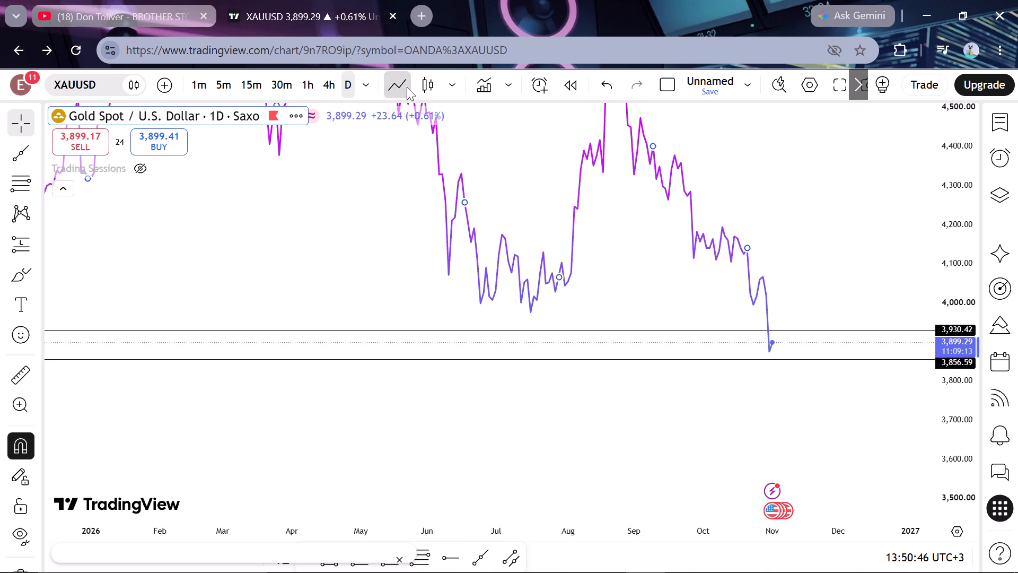
left_click(430, 83)
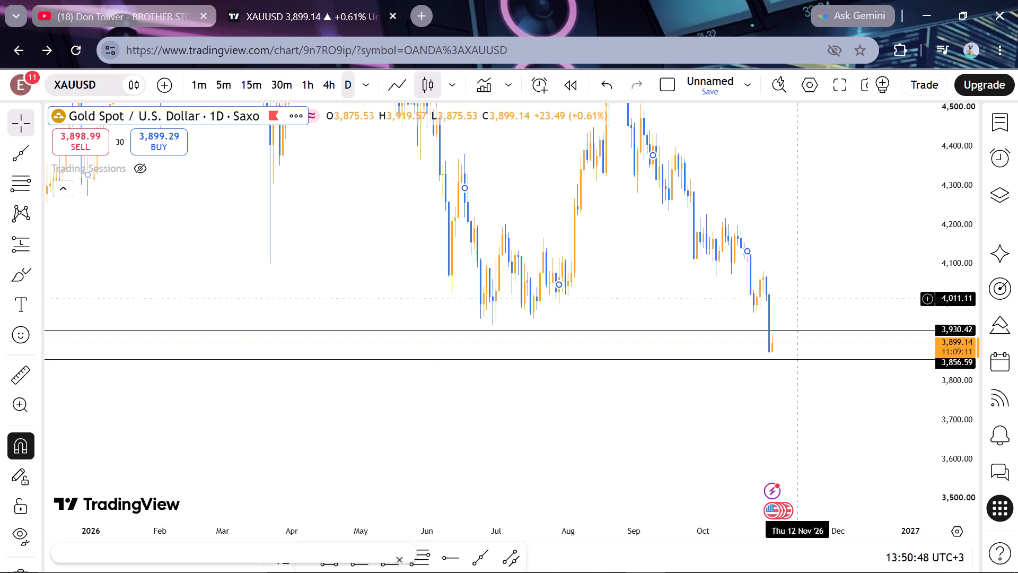
left_click_drag(949, 197, 925, 277)
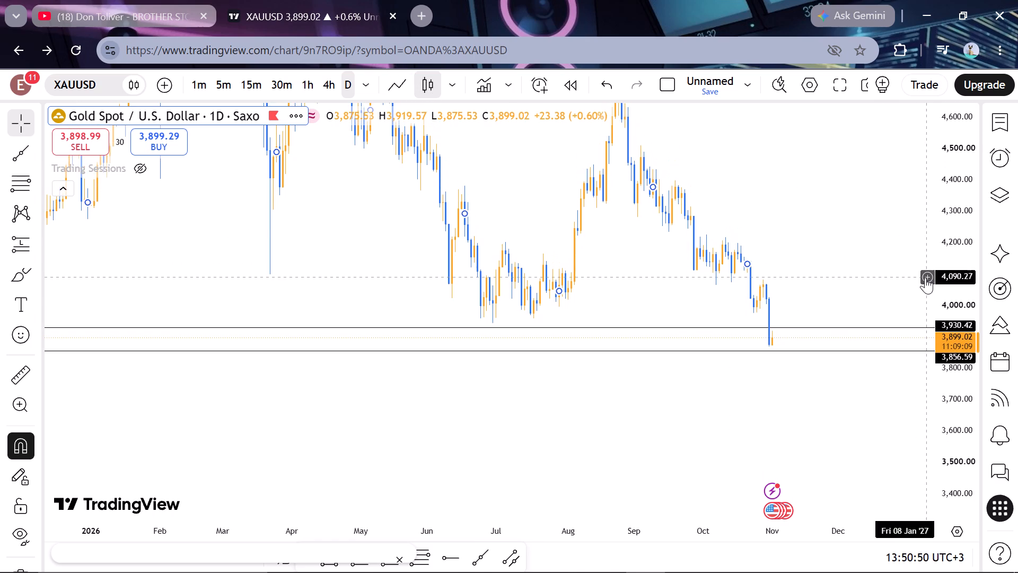
left_click_drag(796, 201, 752, 298)
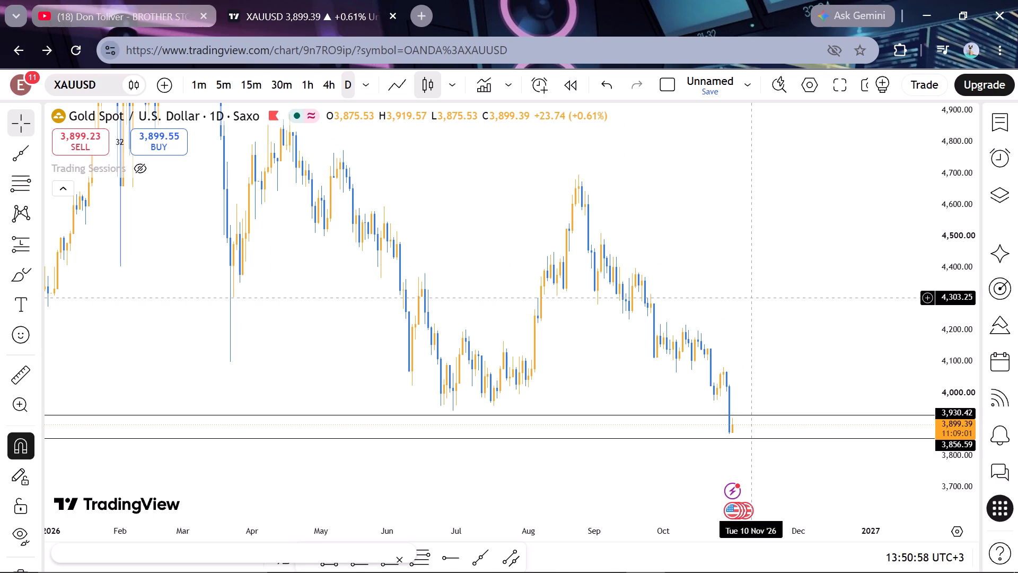
Update the favourite chart intervals by removing 1 minute and adding 1 month and 1 week.
left_click(361, 79)
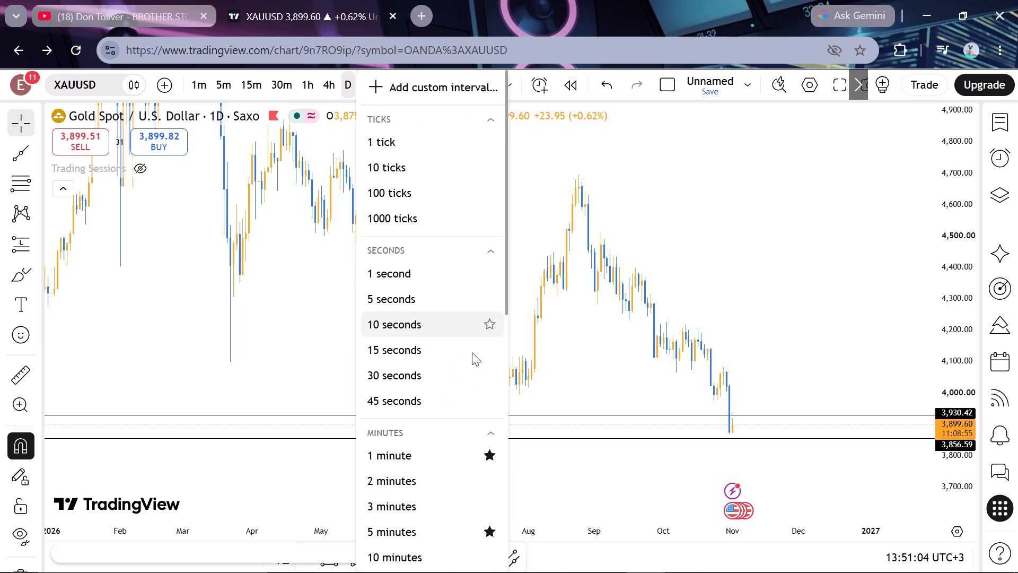
scroll(471, 397, "down", 2)
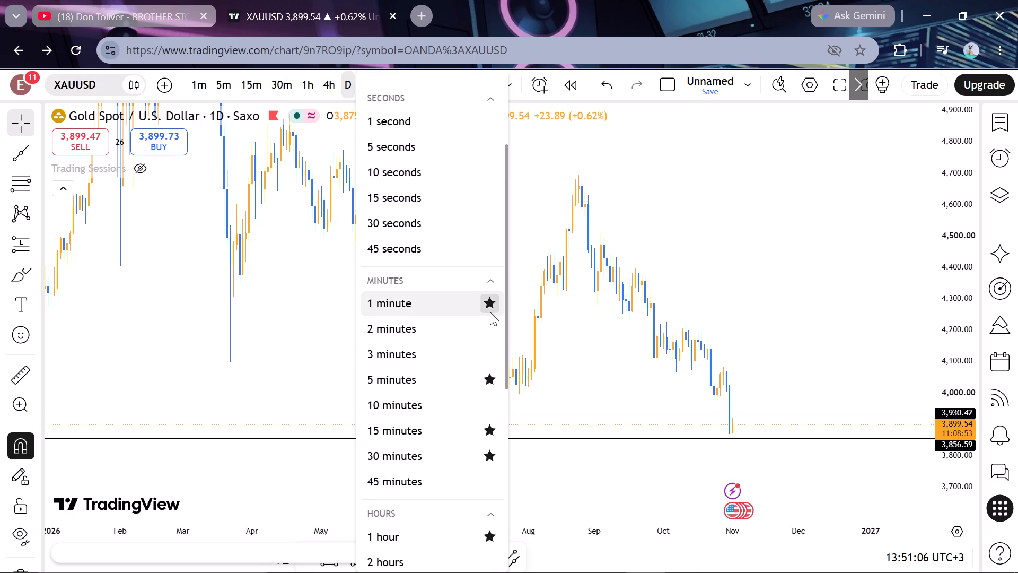
left_click(492, 312)
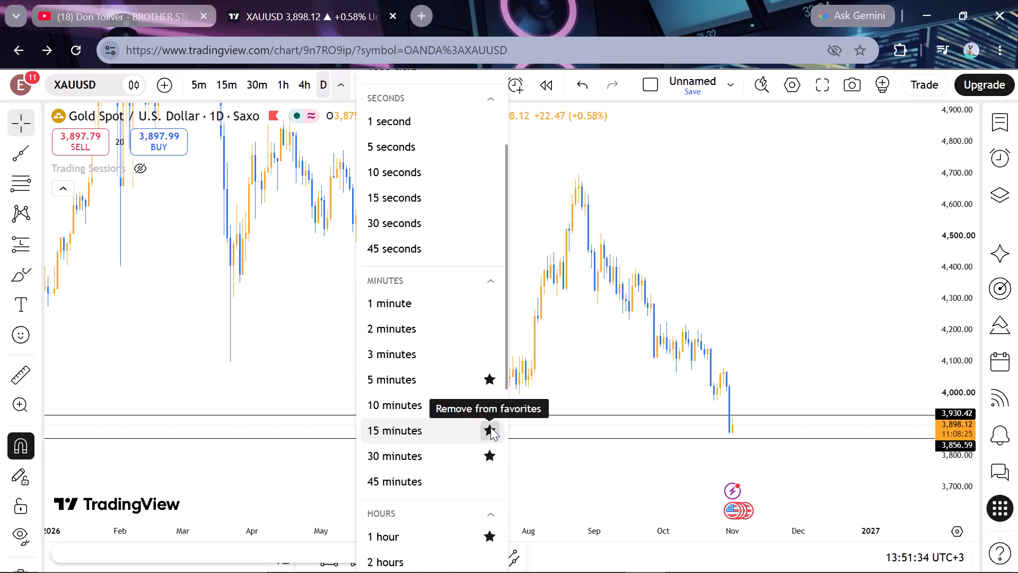
scroll(490, 427, "down", 2)
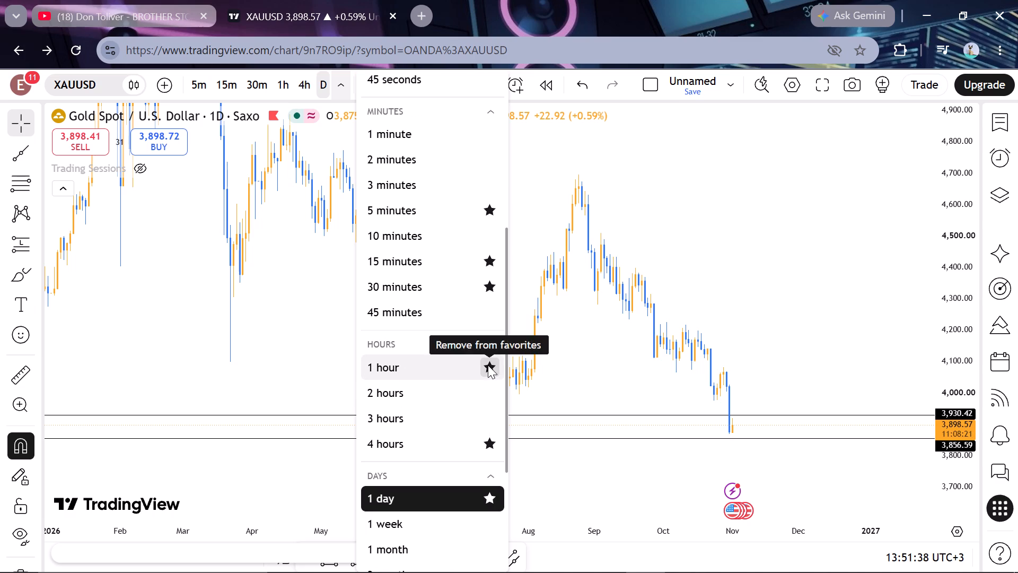
scroll(411, 438, "down", 2)
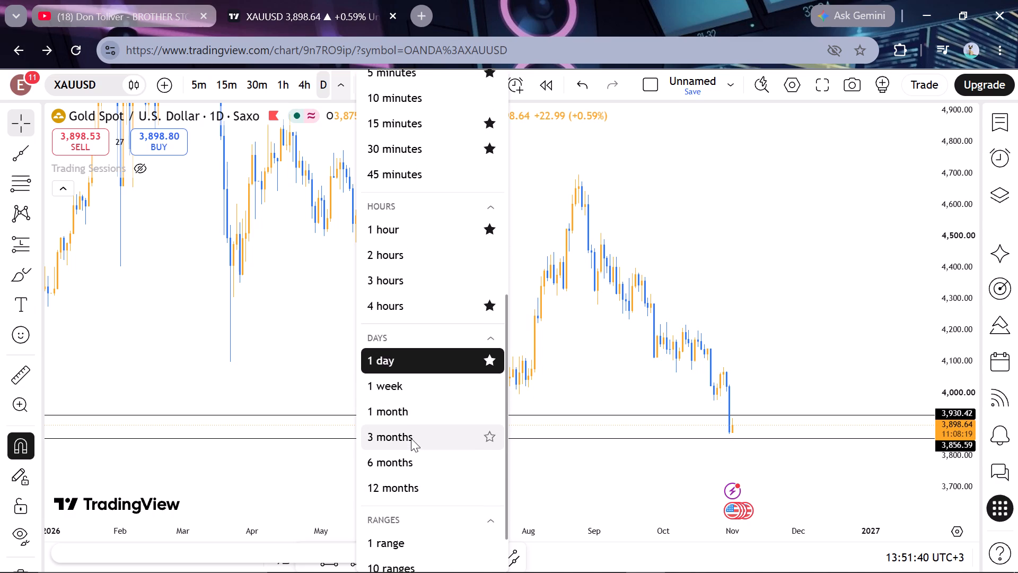
scroll(411, 438, "down", 1)
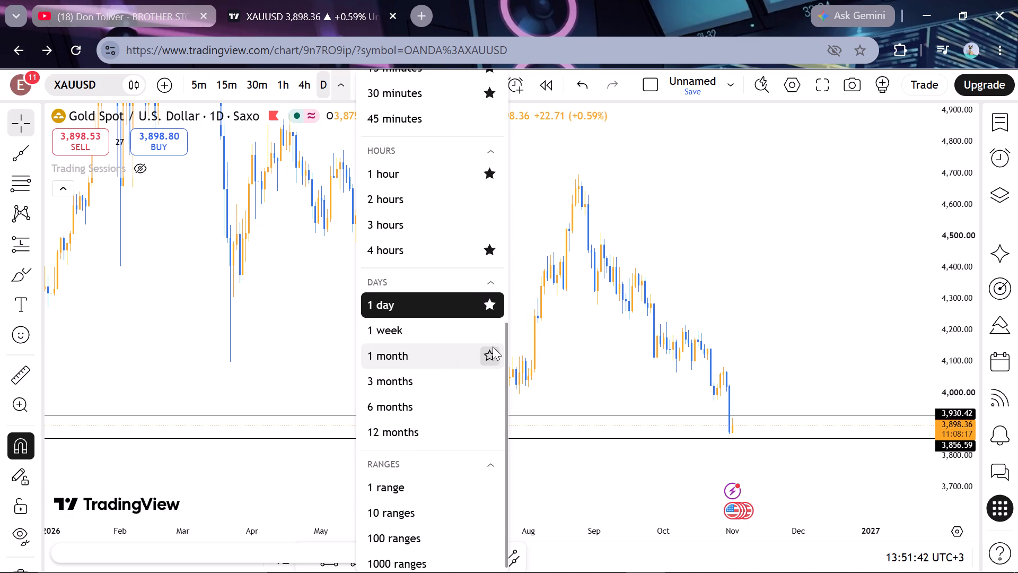
left_click(487, 360)
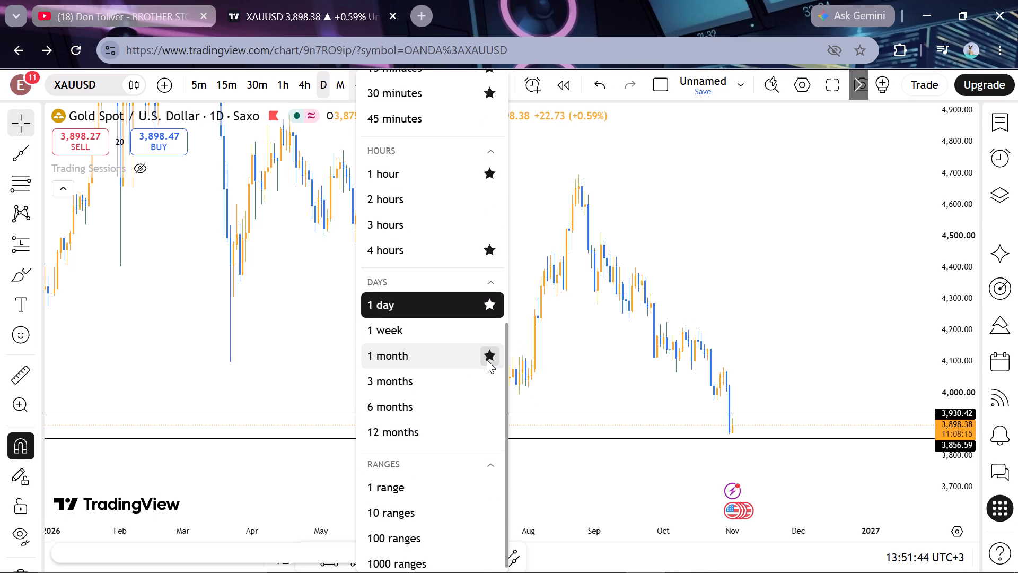
left_click(490, 329)
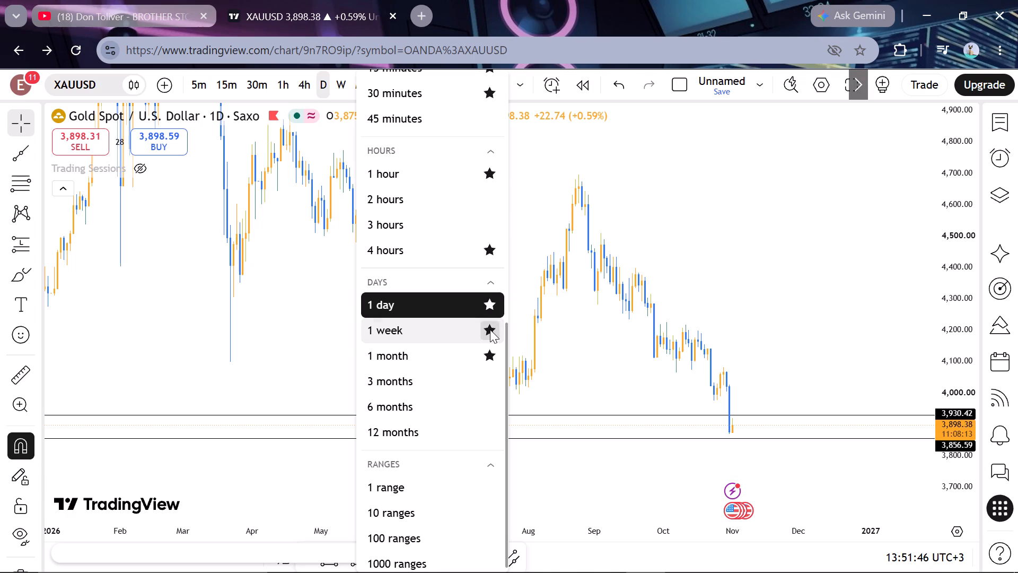
scroll(411, 203, "up", 3)
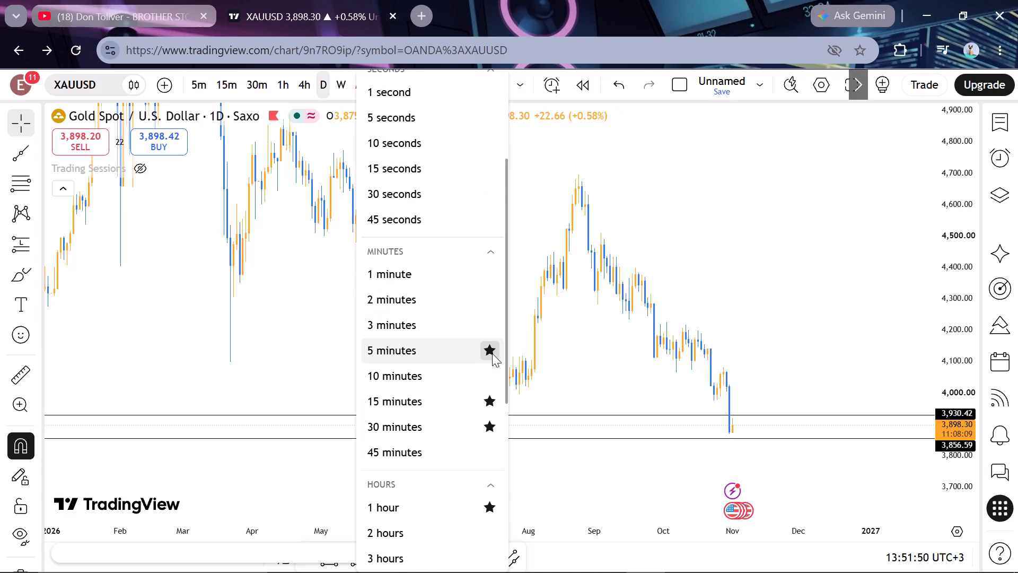
left_click(552, 259)
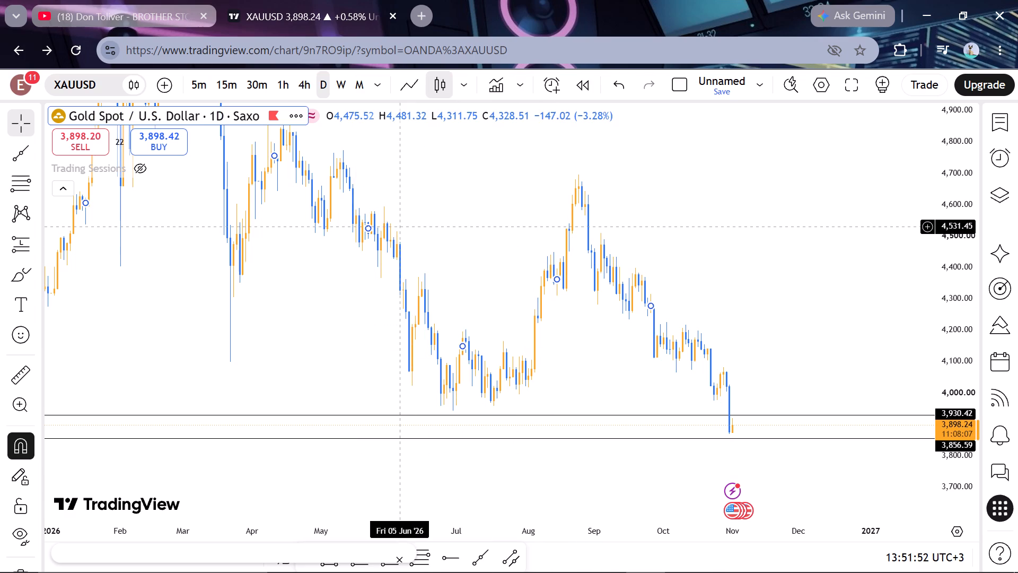
Switch XAUUSD to the monthly timeframe and delete the horizontal level at 3,930.42.
left_click(358, 82)
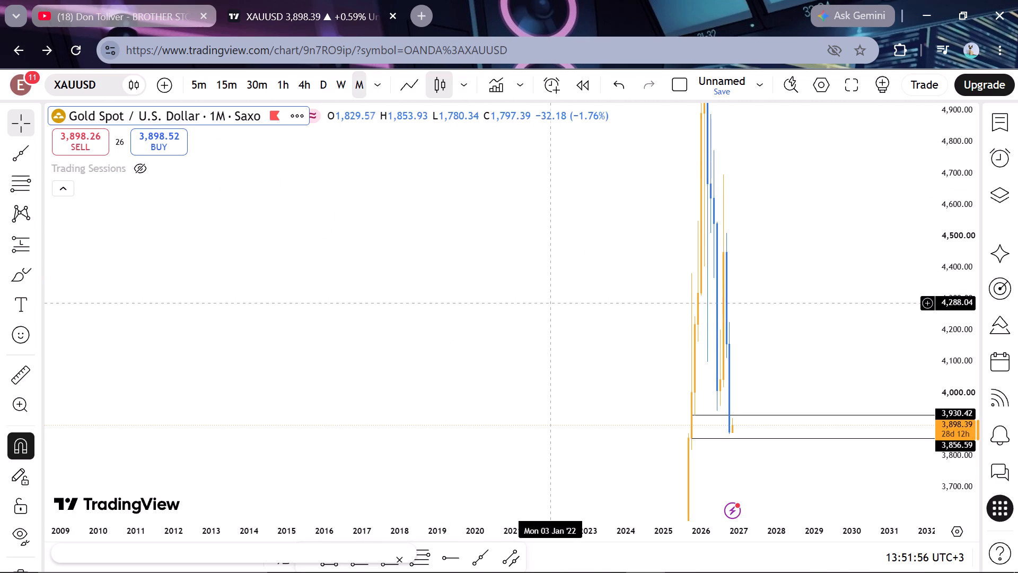
left_click_drag(634, 339, 420, 312)
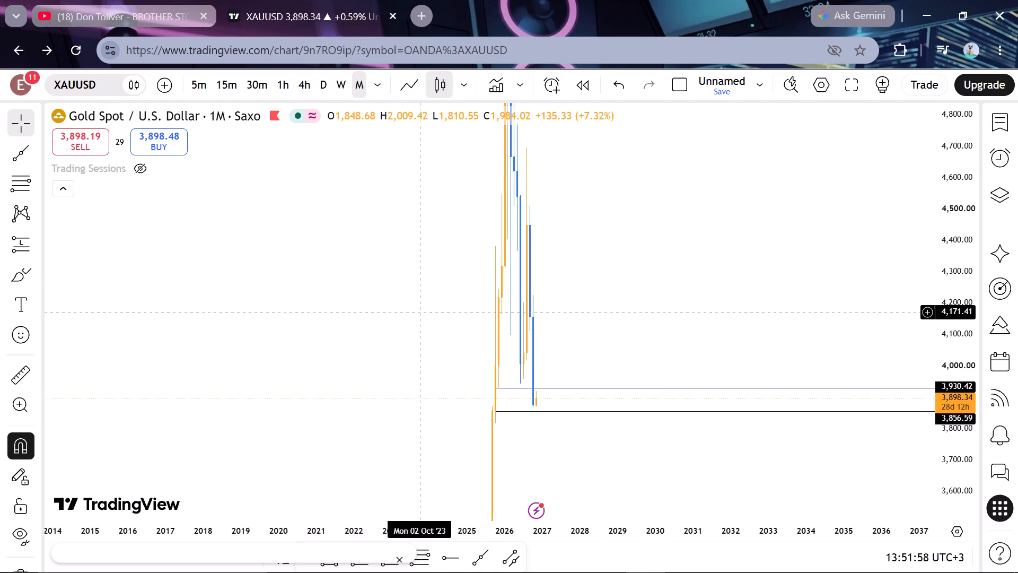
left_click(572, 388)
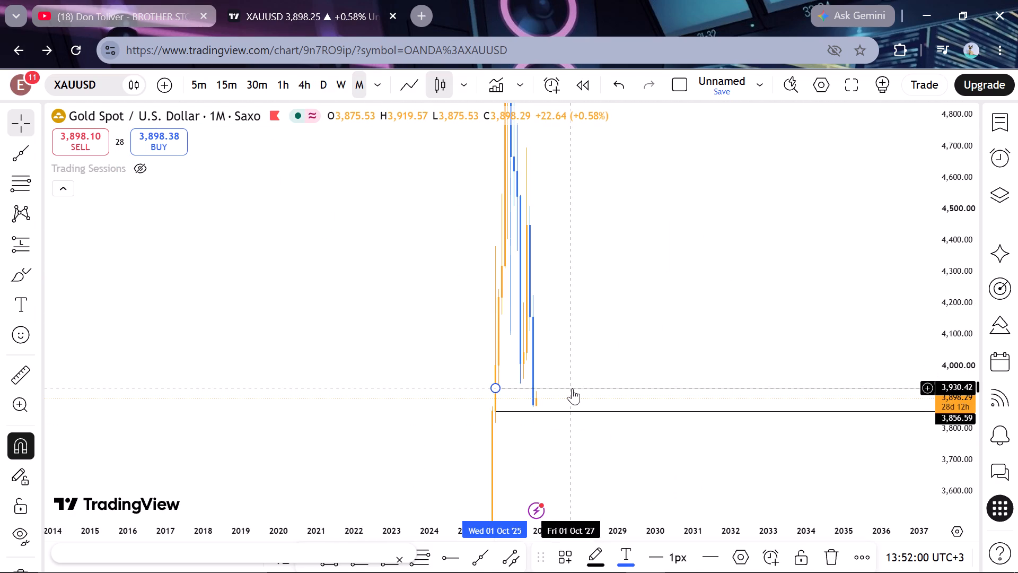
key("BackSpace")
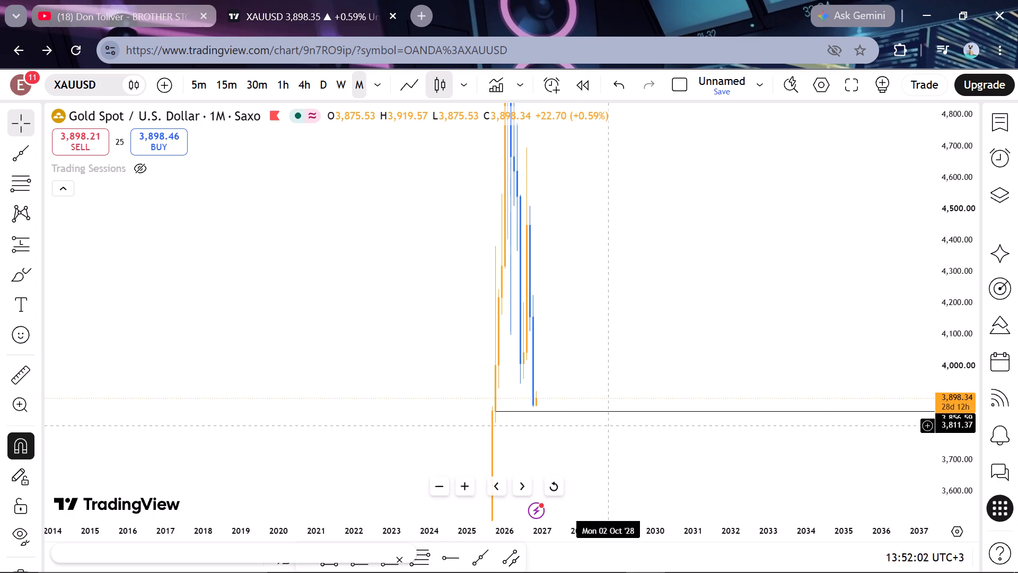
Show the monthly XAUUSD price history as a line chart, with the price scale compressed to fit the 2026 peak.
left_click_drag(964, 453, 956, 332)
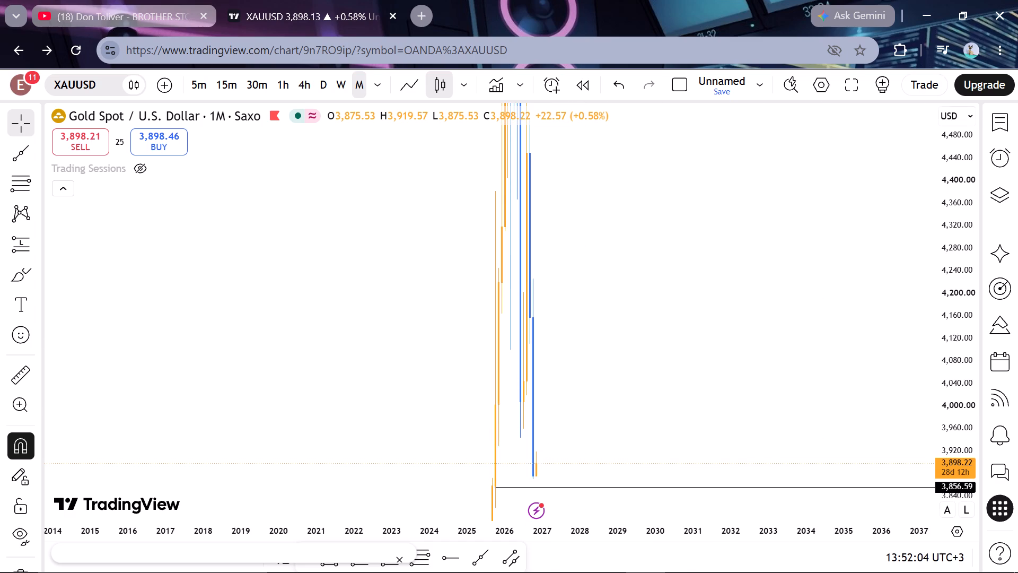
scroll(679, 368, "left", 4)
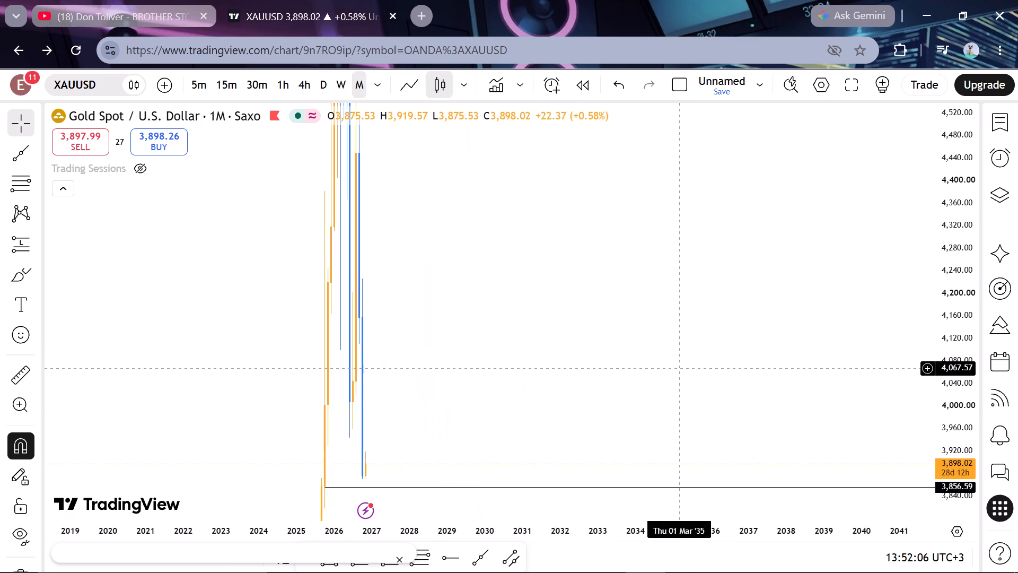
scroll(679, 368, "left", 2)
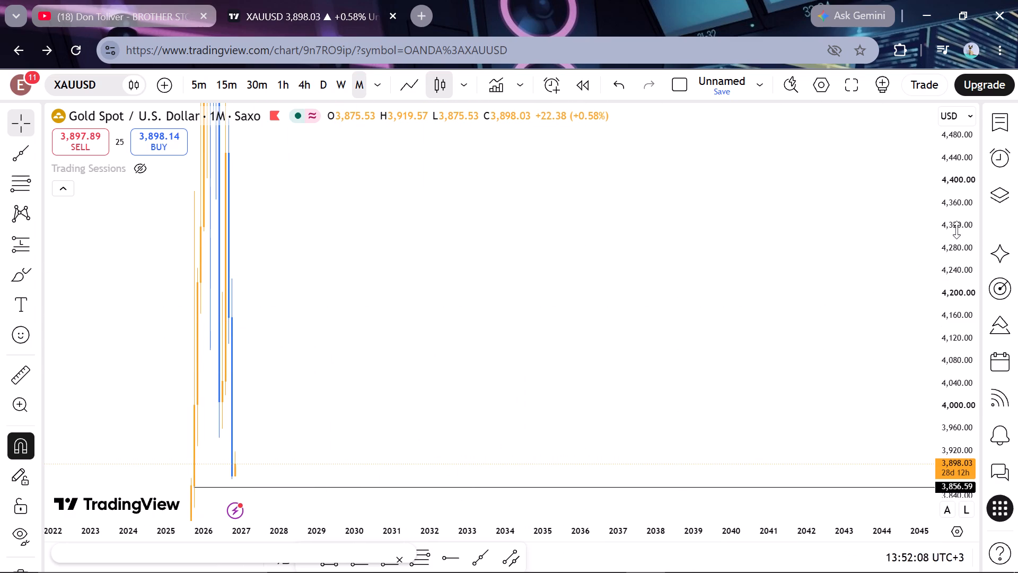
left_click_drag(956, 230, 961, 410)
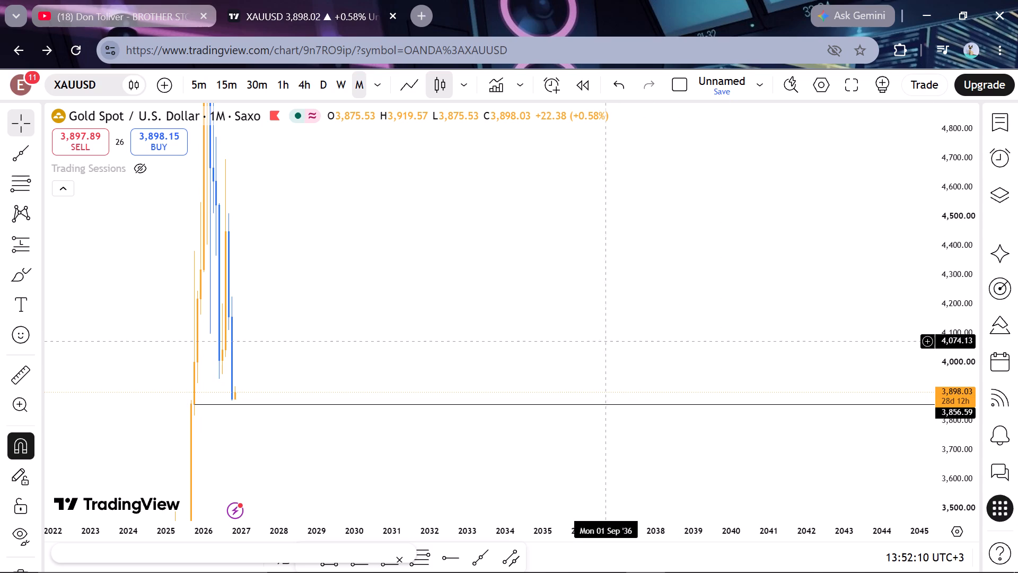
left_click_drag(593, 334, 820, 287)
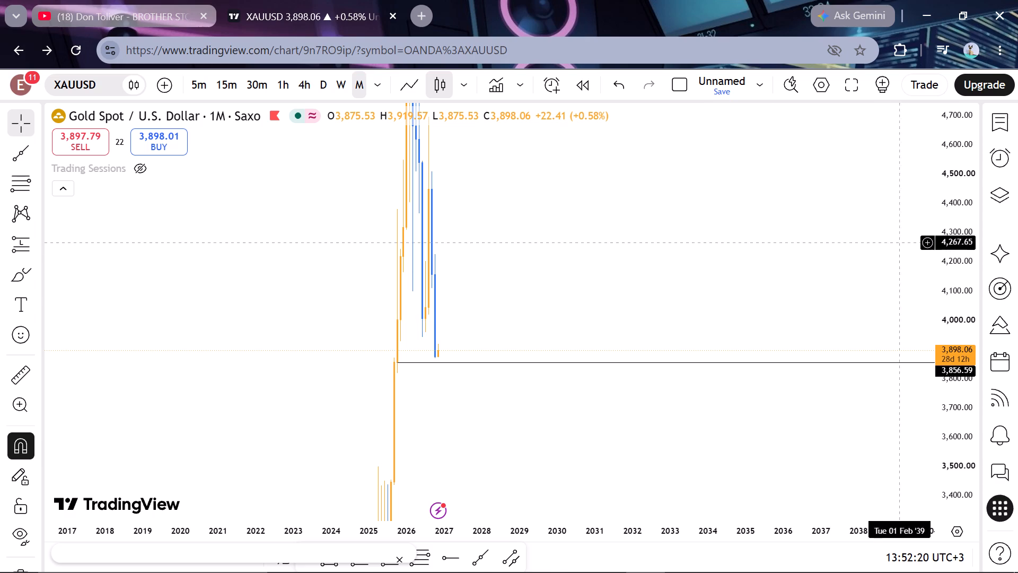
left_click_drag(951, 219, 938, 431)
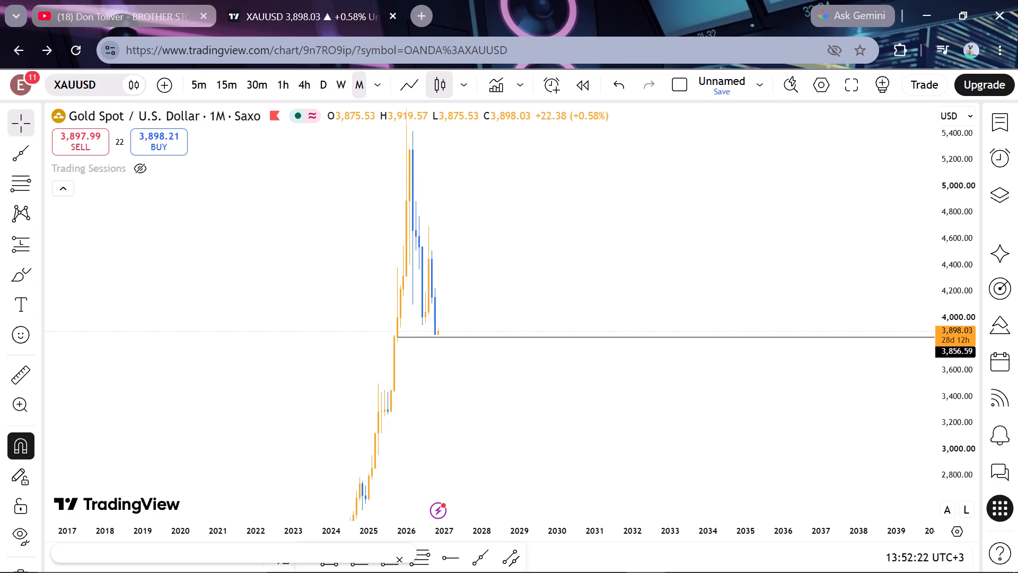
left_click(410, 91)
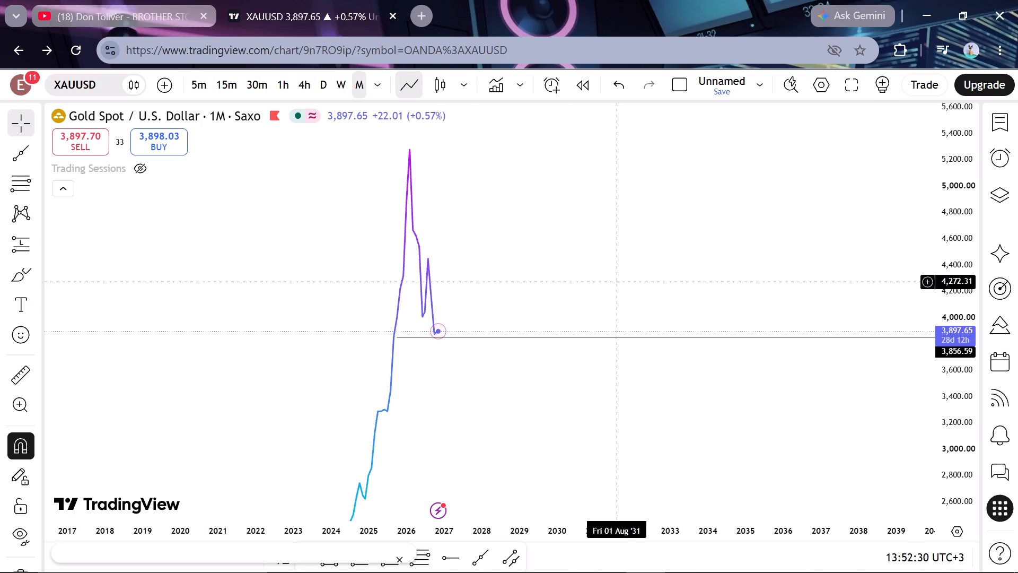
Remove the one remaining drawing, the horizontal level at 3,856.59, from the chart.
left_click(486, 167)
right_click(486, 167)
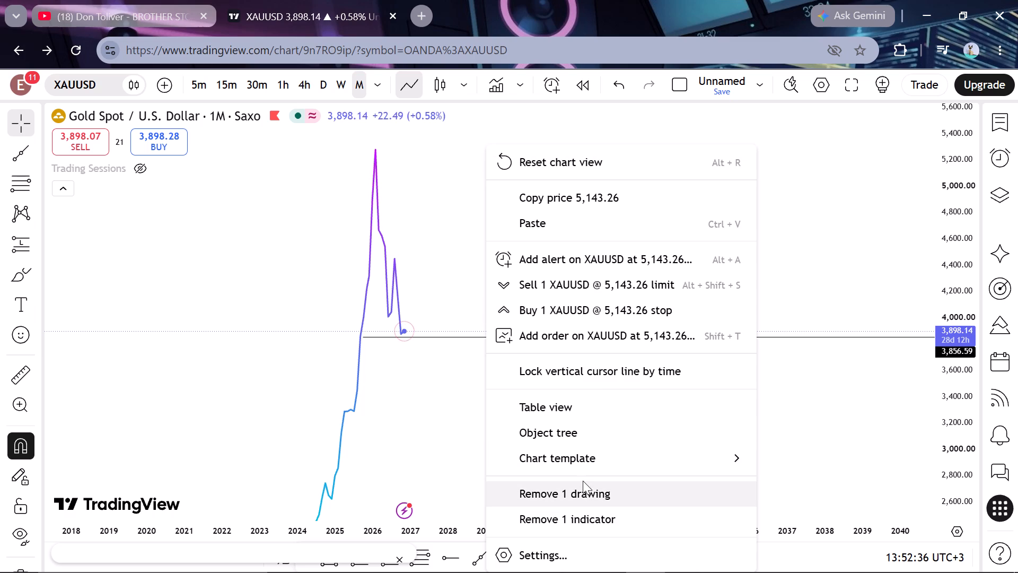
left_click(582, 492)
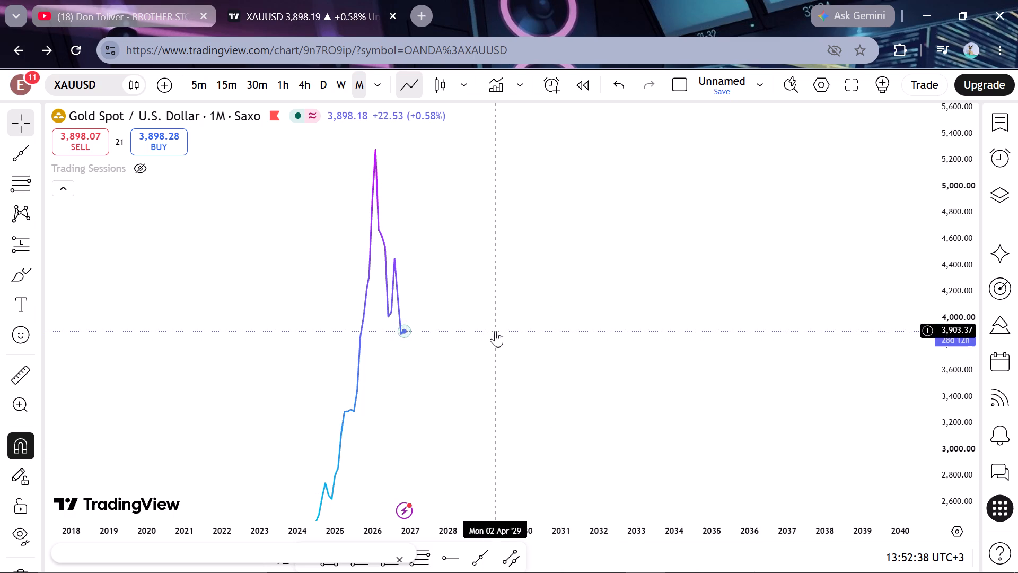
Compare the long-term monthly price history in candlestick form and as a line chart.
left_click_drag(422, 364, 537, 350)
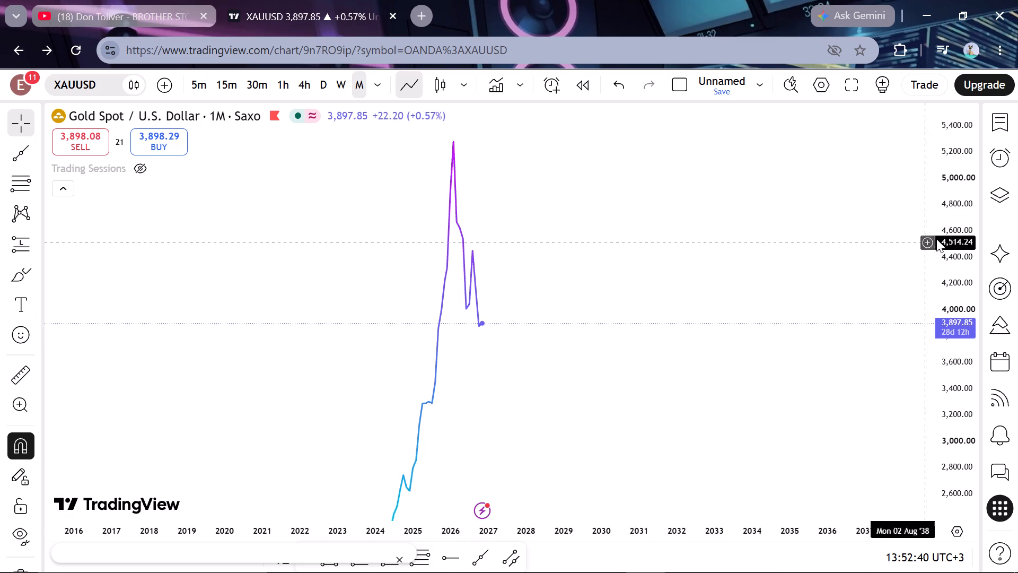
left_click_drag(953, 233, 953, 390)
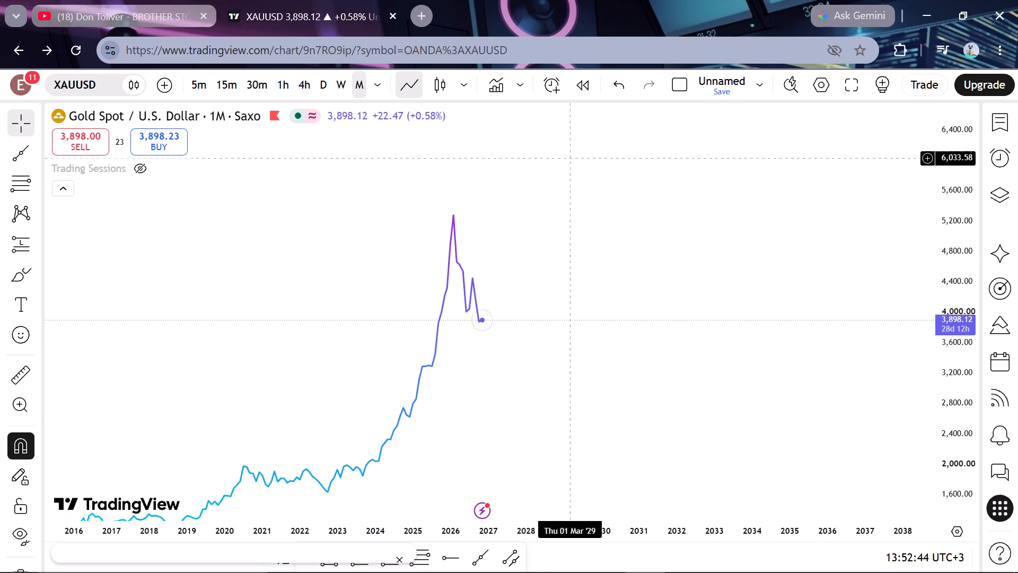
left_click(435, 86)
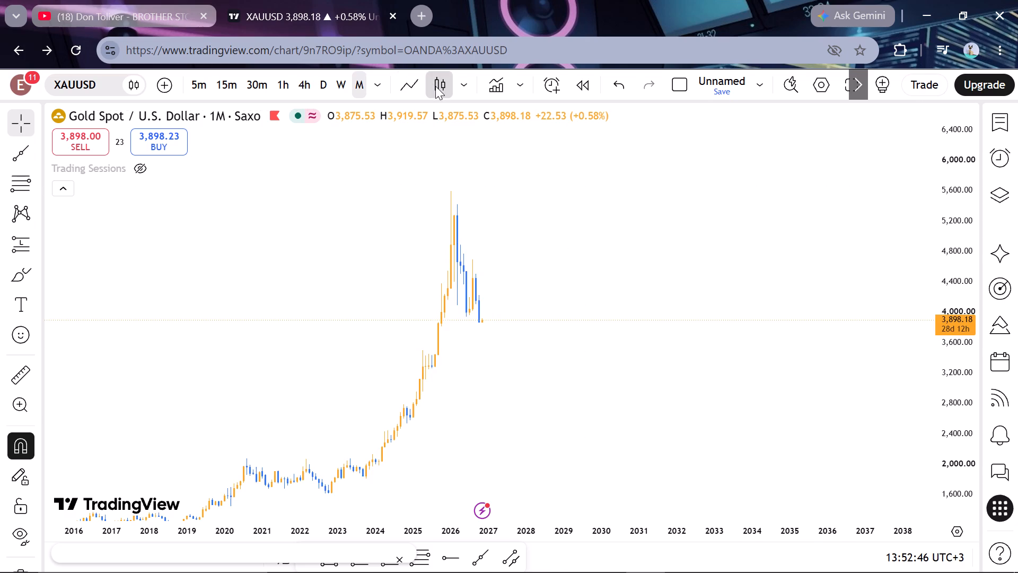
left_click(412, 83)
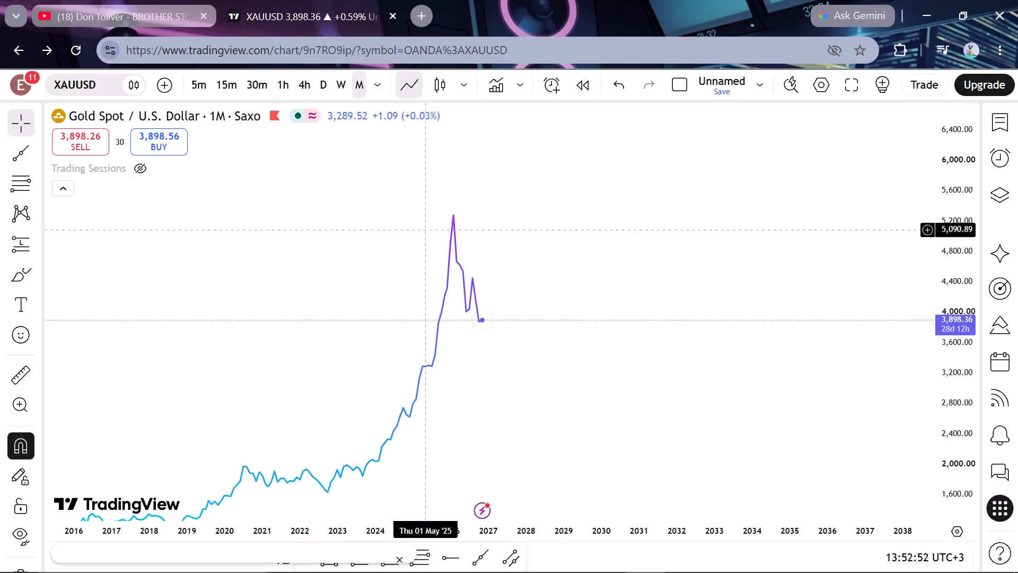
Show the monthly XAUUSD chart as candlesticks and stretch the price scale around the latest candles.
left_click(437, 74)
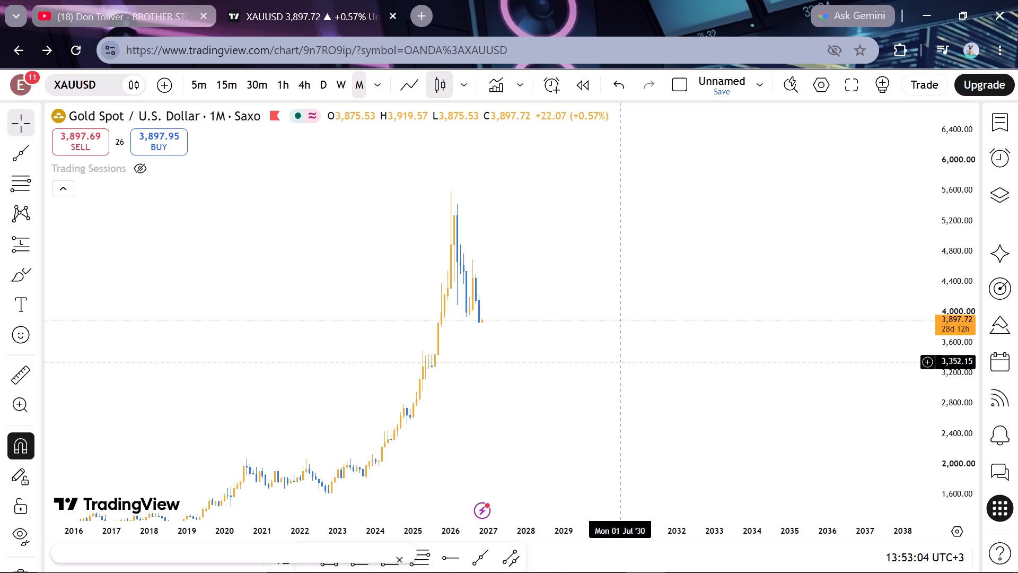
left_click_drag(958, 421, 925, 199)
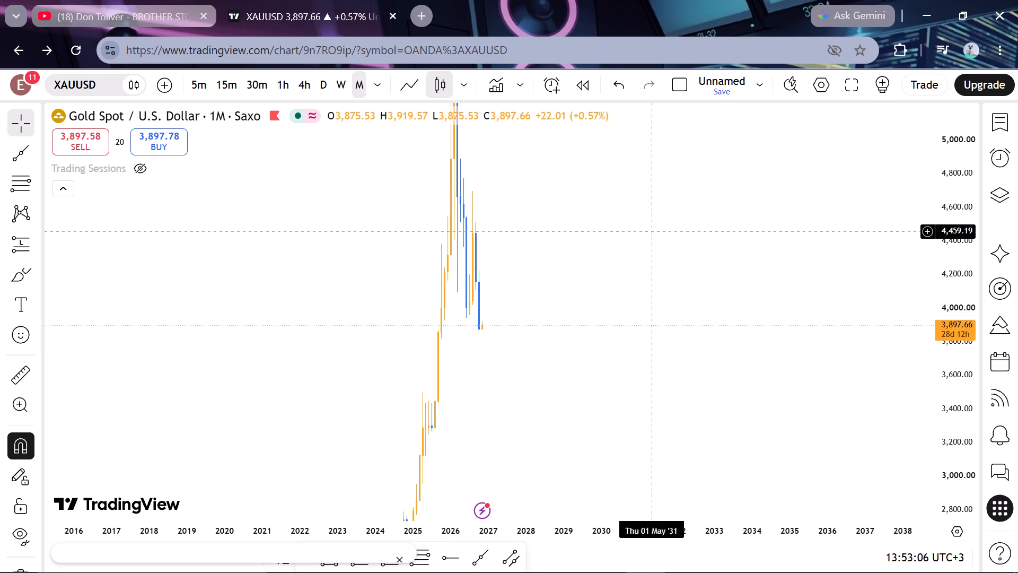
left_click_drag(616, 370, 502, 370)
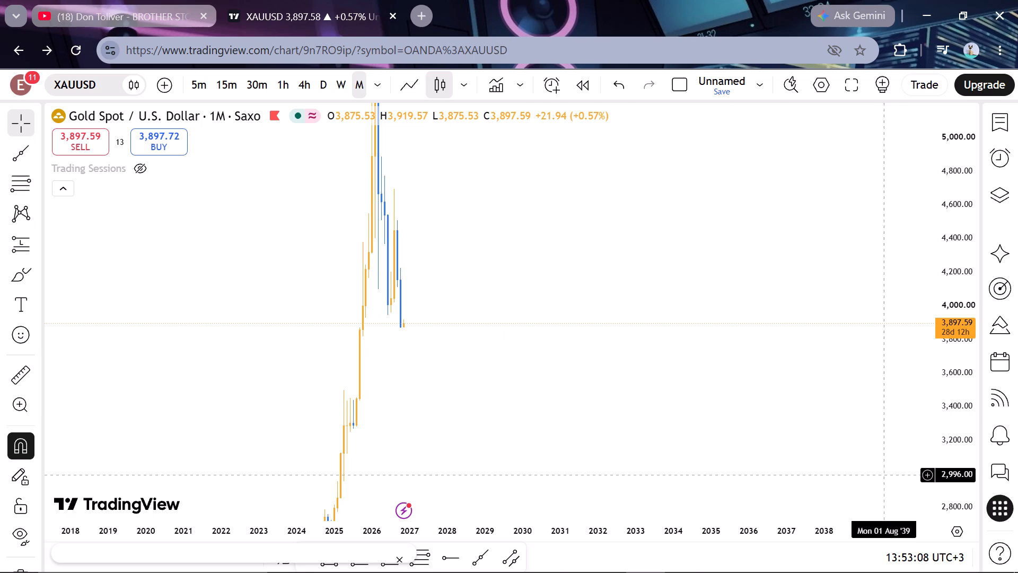
left_click_drag(955, 474, 963, 245)
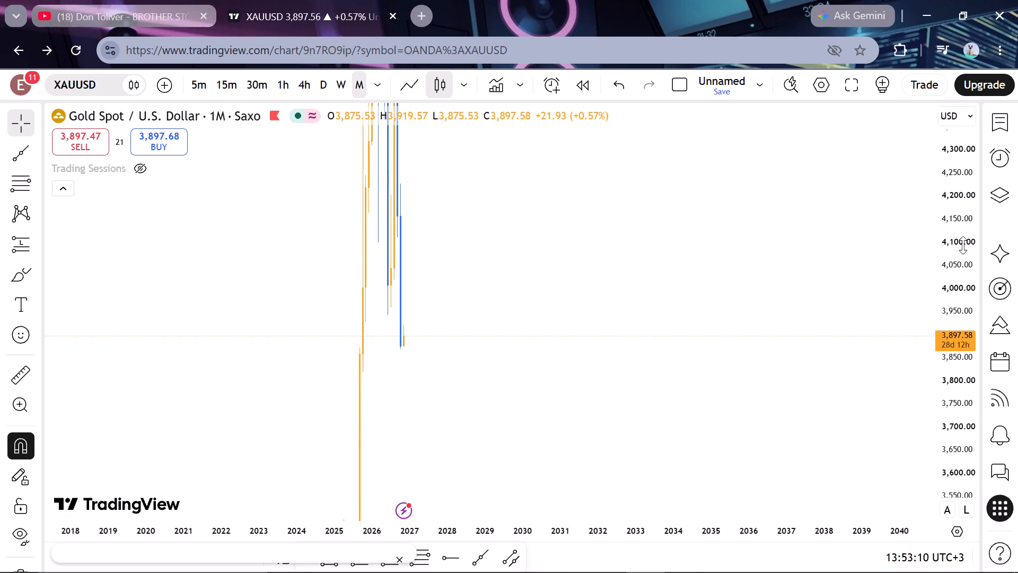
Switch XAUUSD to the weekly timeframe and examine the recent candles around the 4,000 price area.
left_click(340, 95)
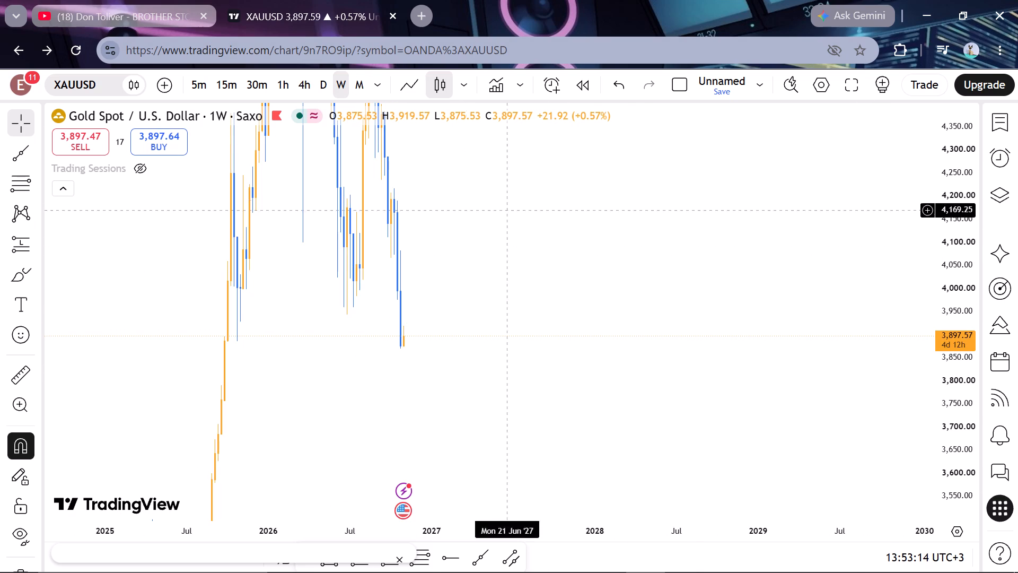
left_click_drag(952, 240, 963, 314)
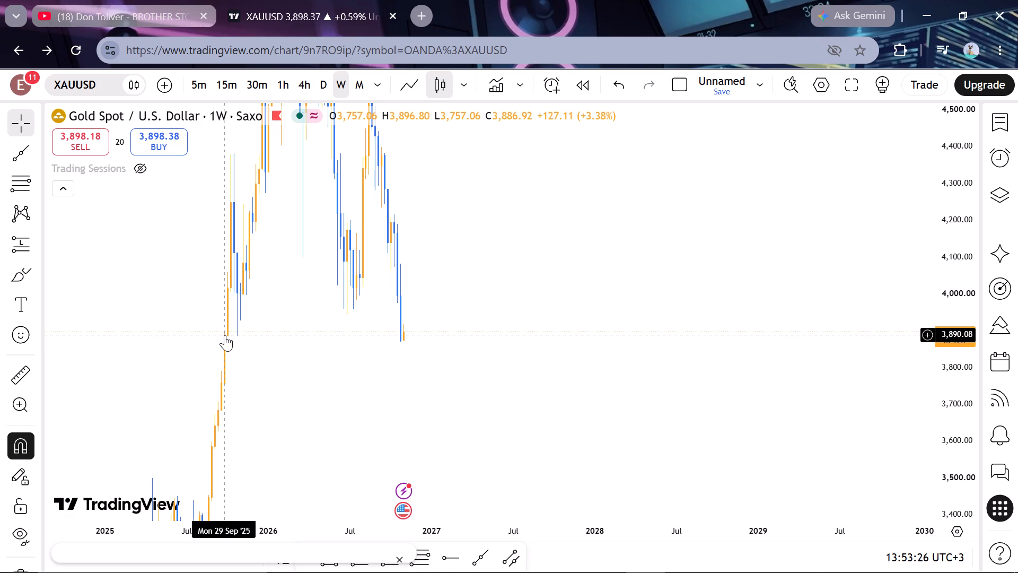
Switch XAUUSD to the daily timeframe and bring the June to November 2026 price action into view.
left_click(327, 82)
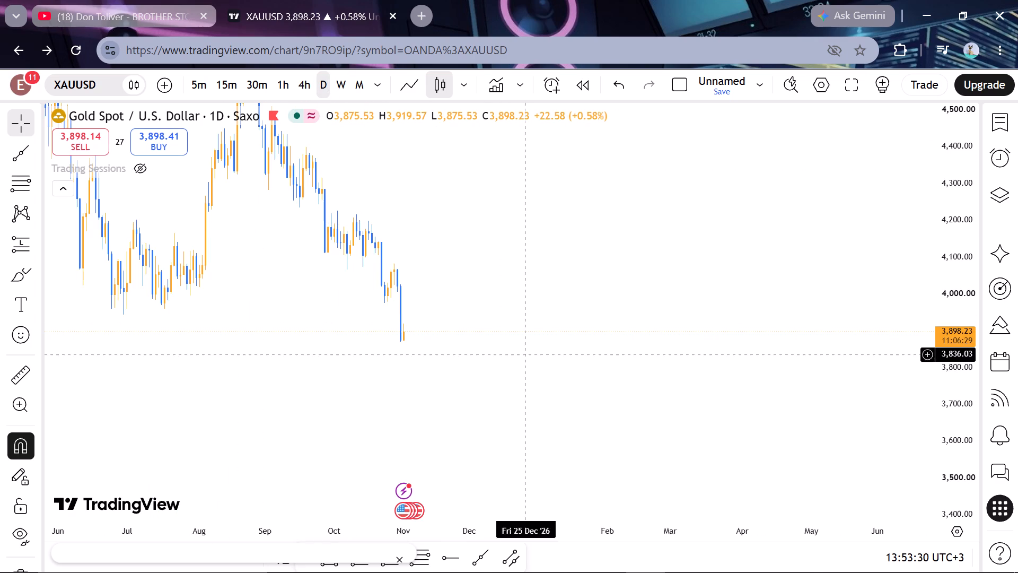
left_click_drag(351, 397, 593, 405)
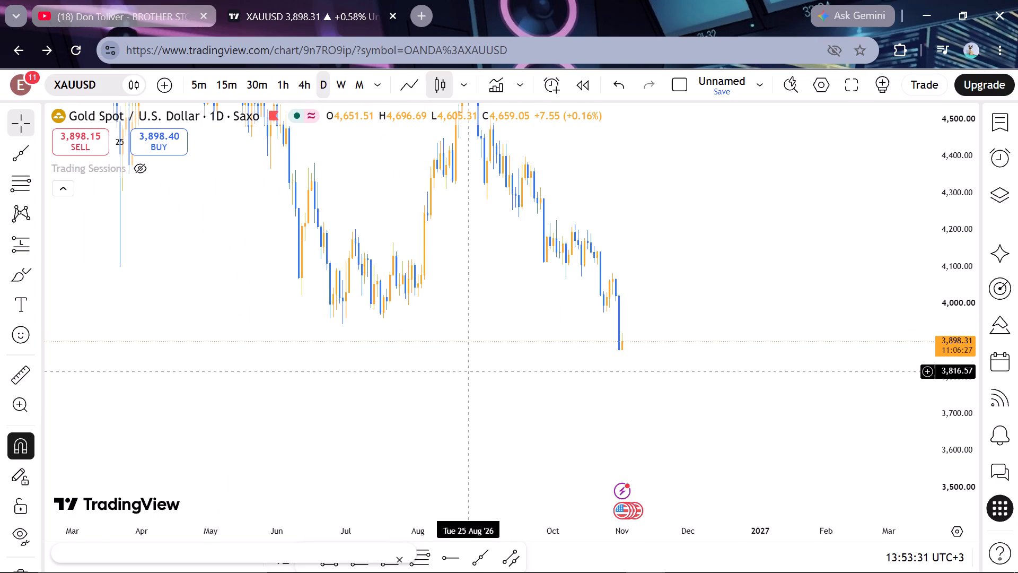
left_click_drag(470, 371, 487, 376)
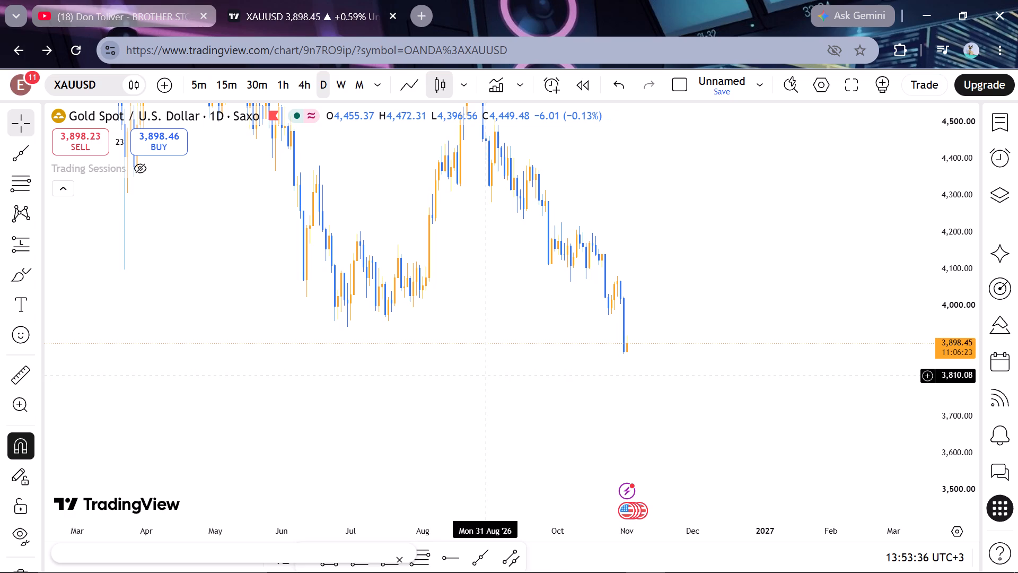
left_click_drag(441, 389, 400, 398)
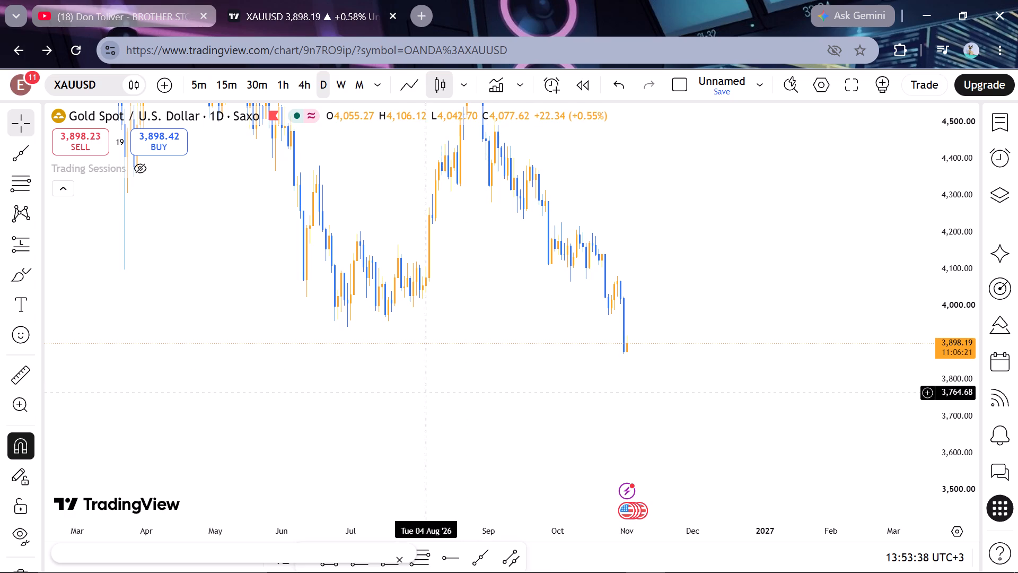
left_click_drag(400, 398, 339, 401)
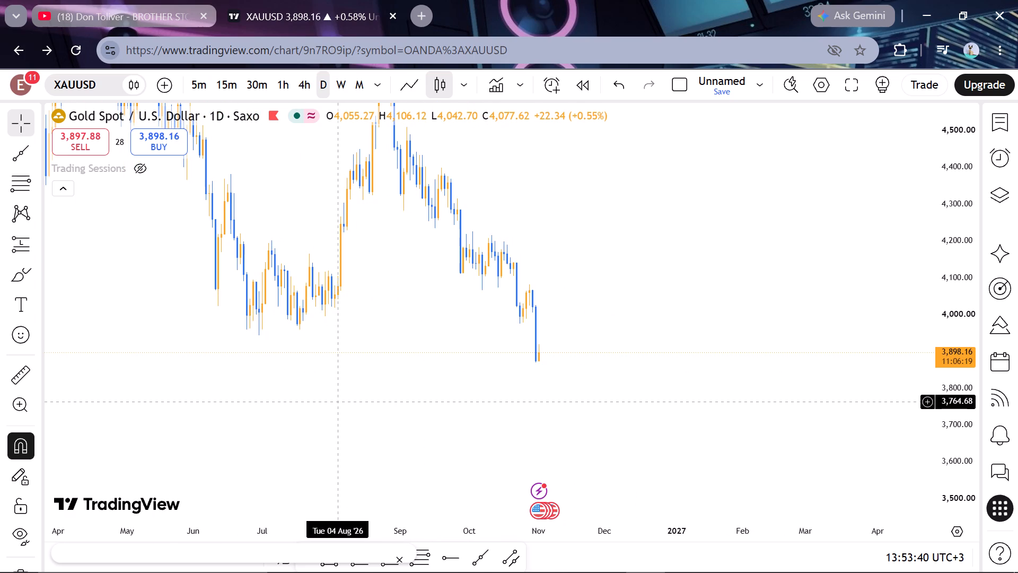
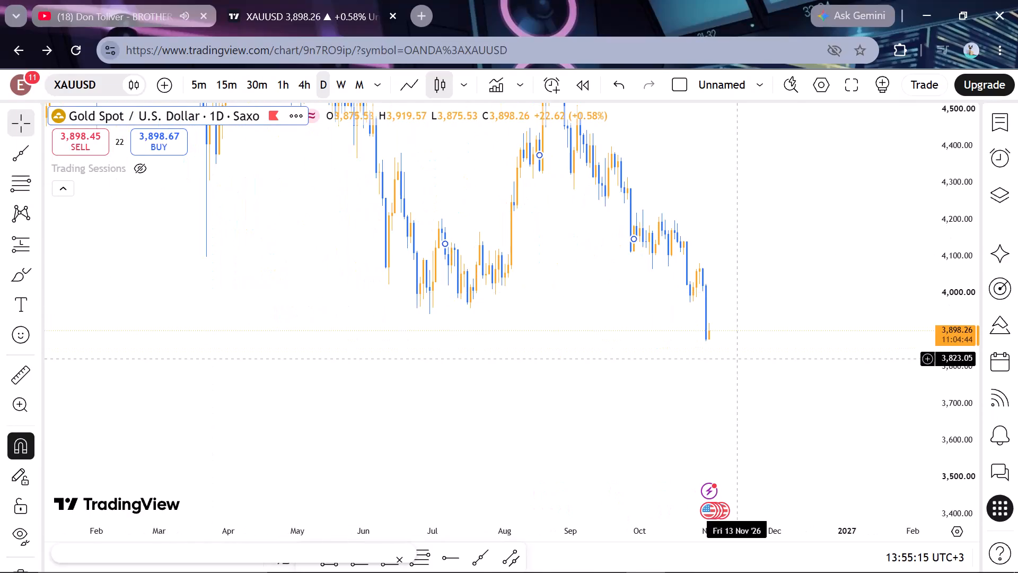
Examine the daily XAUUSD price action from late 2025 through November 2026, including the swing lows around the 4,000 price area.
left_click_drag(587, 355, 823, 331)
left_click_drag(723, 339, 713, 374)
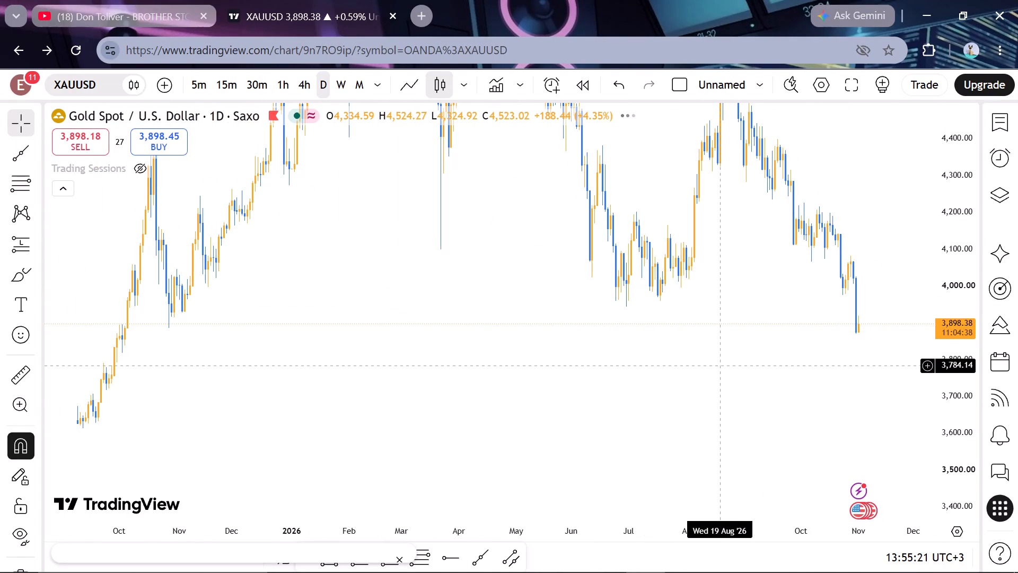
left_click_drag(326, 397, 339, 410)
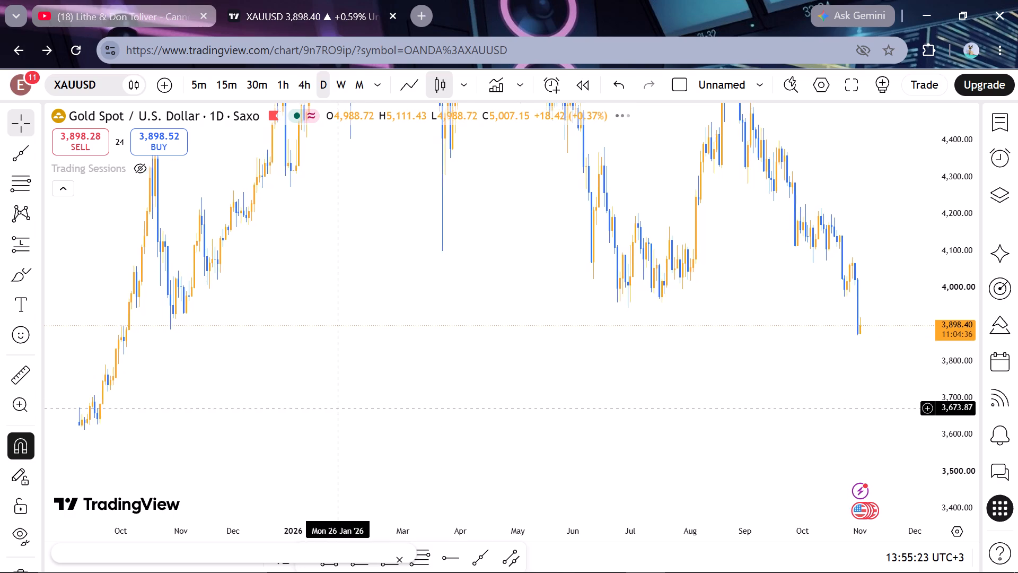
left_click_drag(339, 410, 349, 415)
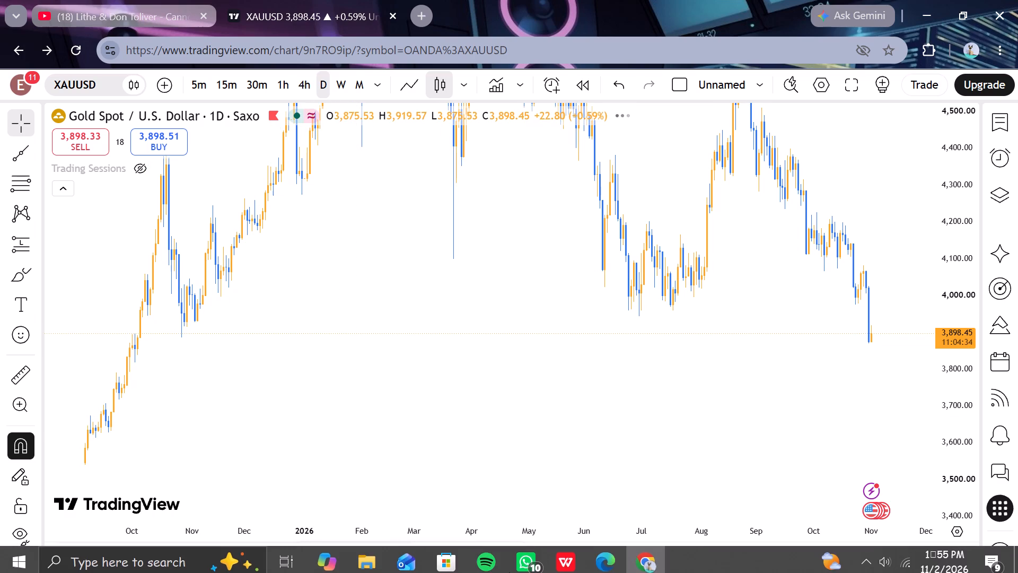
left_click(423, 309)
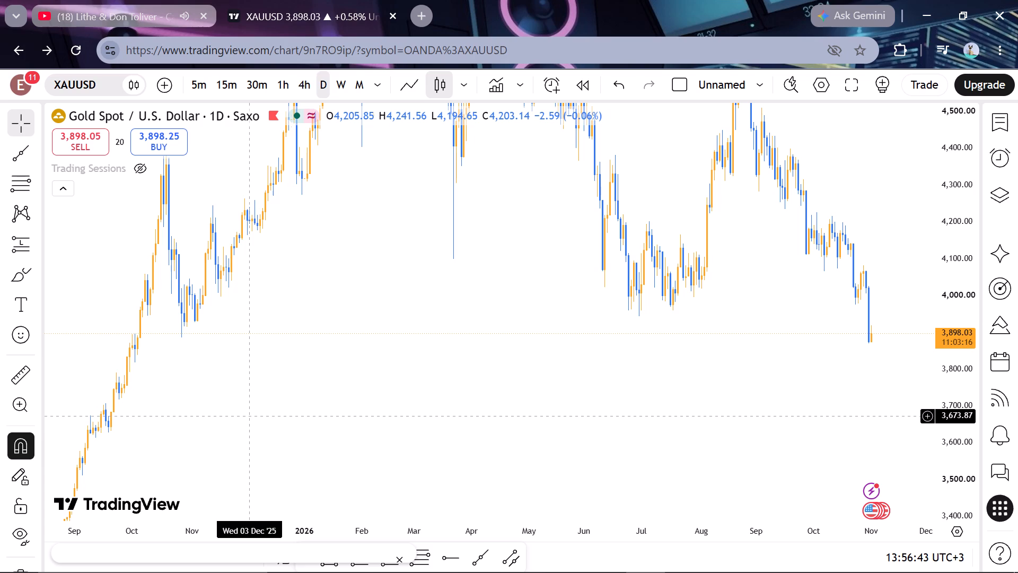
left_click_drag(417, 359, 278, 399)
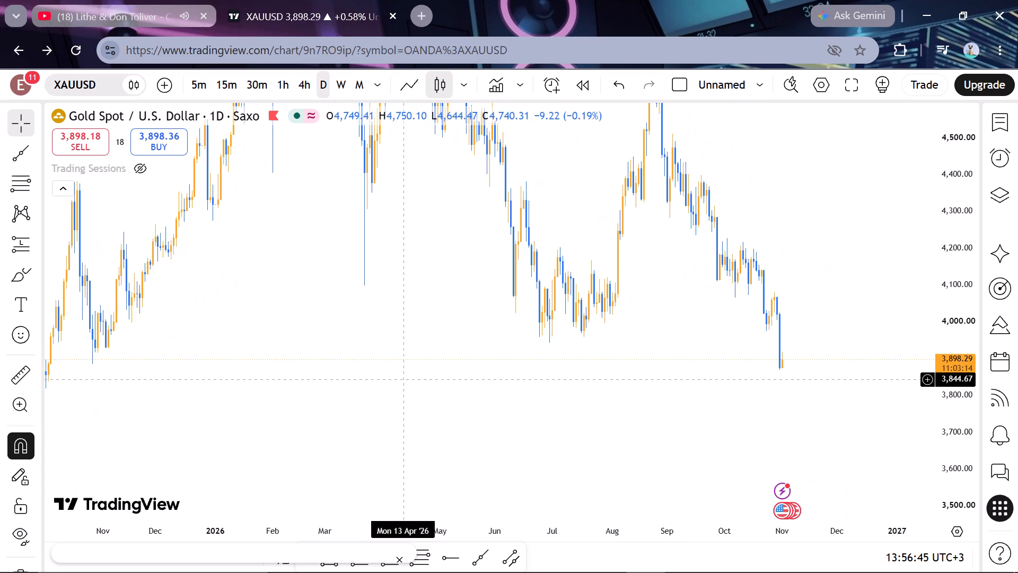
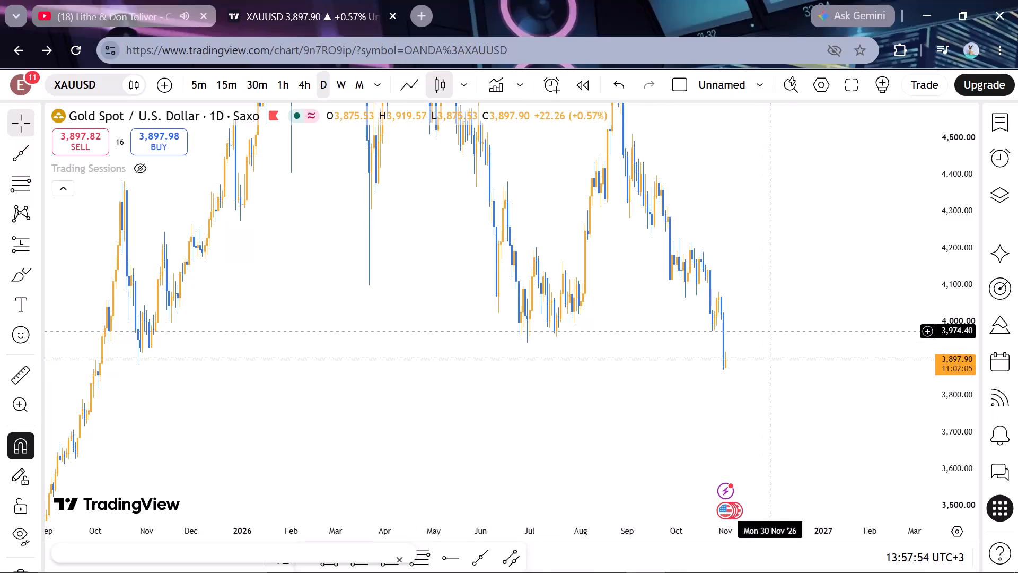
Dismiss the blank floating bar covering the date-range shortcuts and favourite drawing tools.
left_click_drag(621, 318, 568, 426)
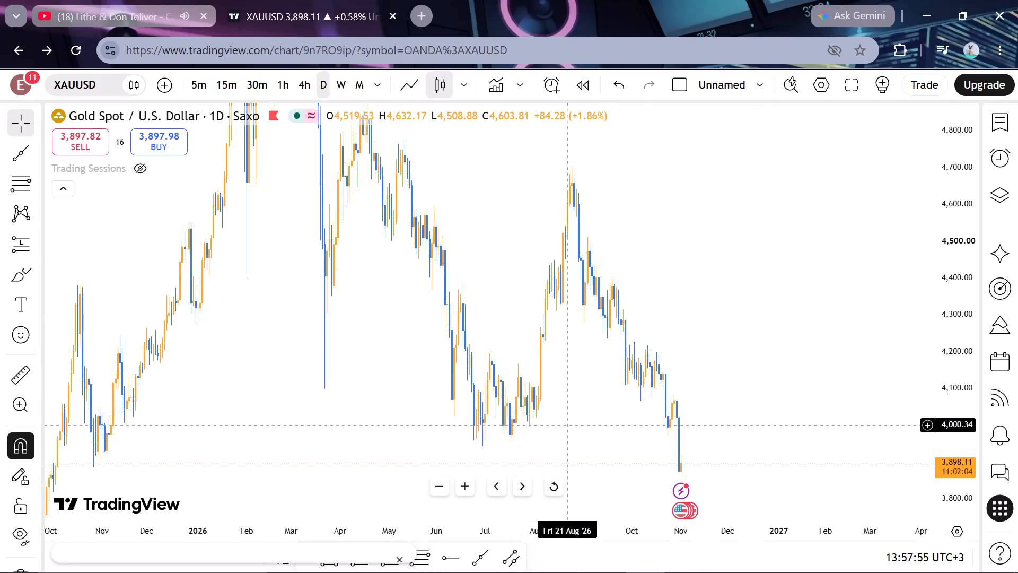
left_click_drag(484, 422, 516, 351)
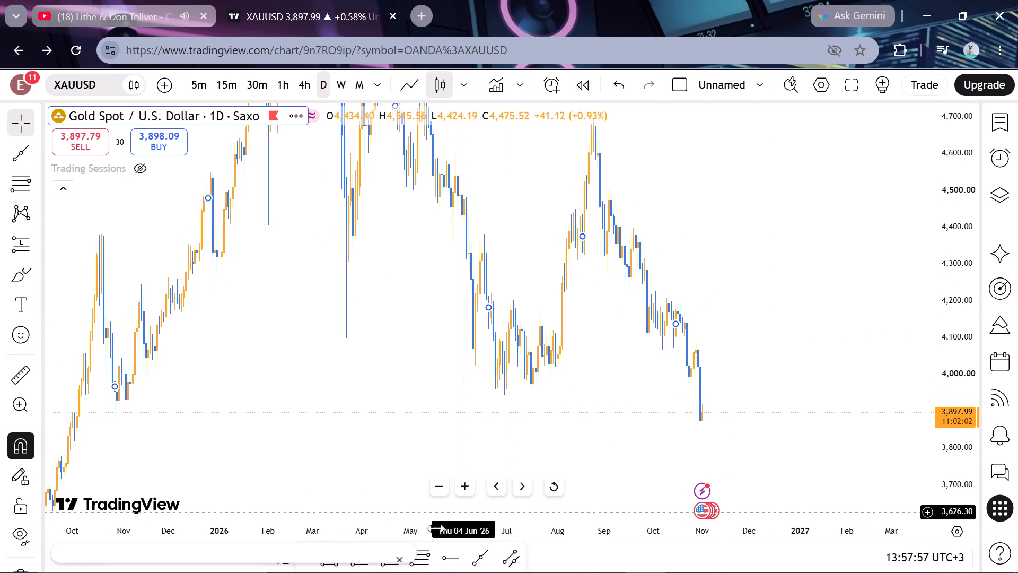
left_click(399, 558)
left_click(399, 558)
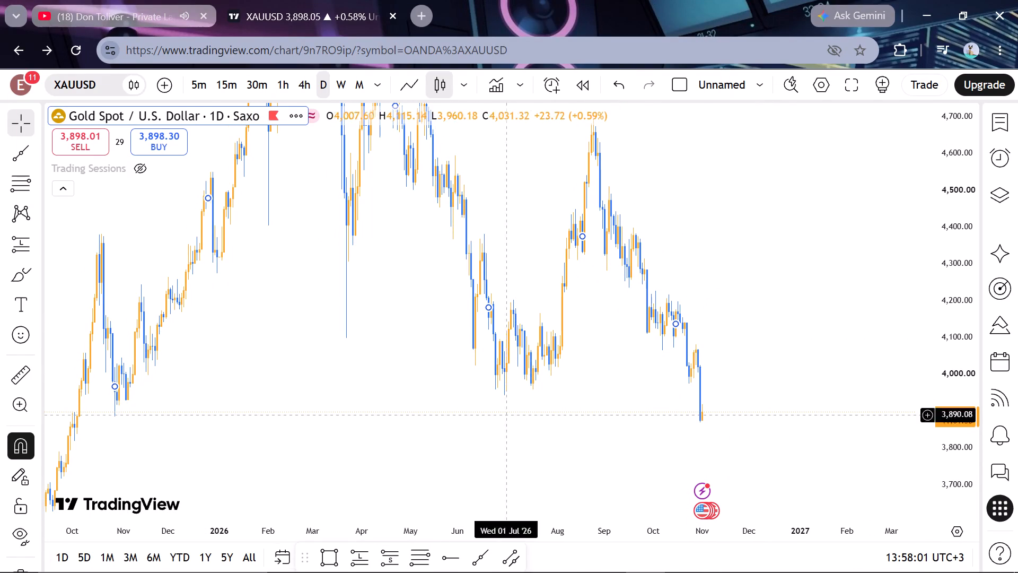
Examine the daily XAUUSD price action from September 2025 to November 2026, comparing the swing lows around and below 4,000.
left_click_drag(483, 399, 558, 396)
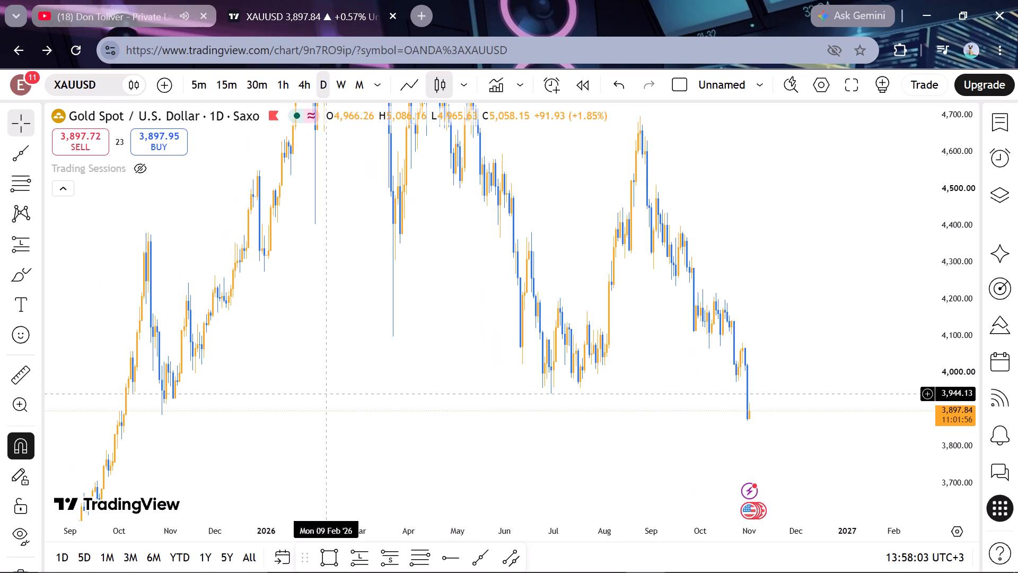
left_click(463, 416)
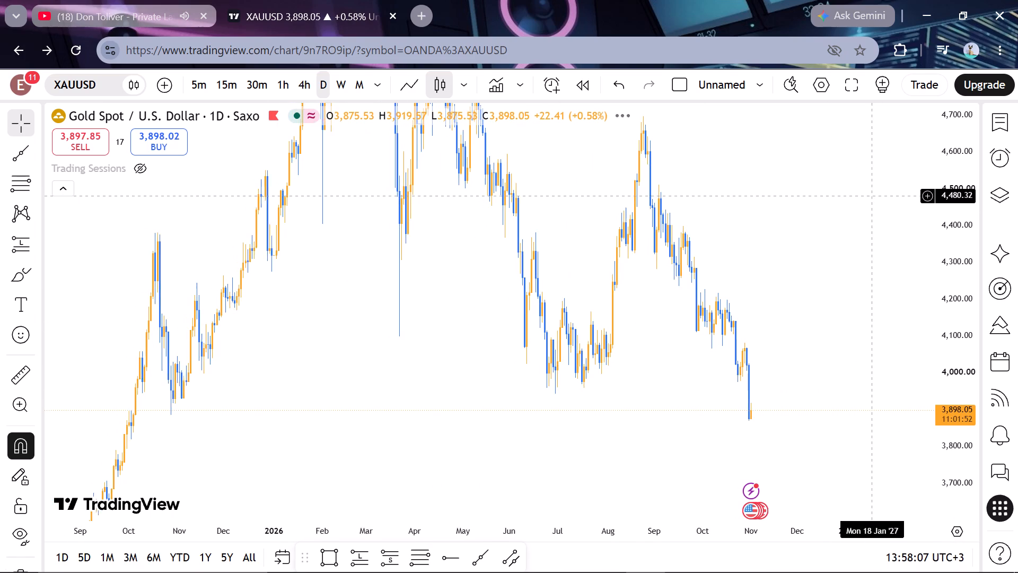
left_click_drag(956, 184, 937, 254)
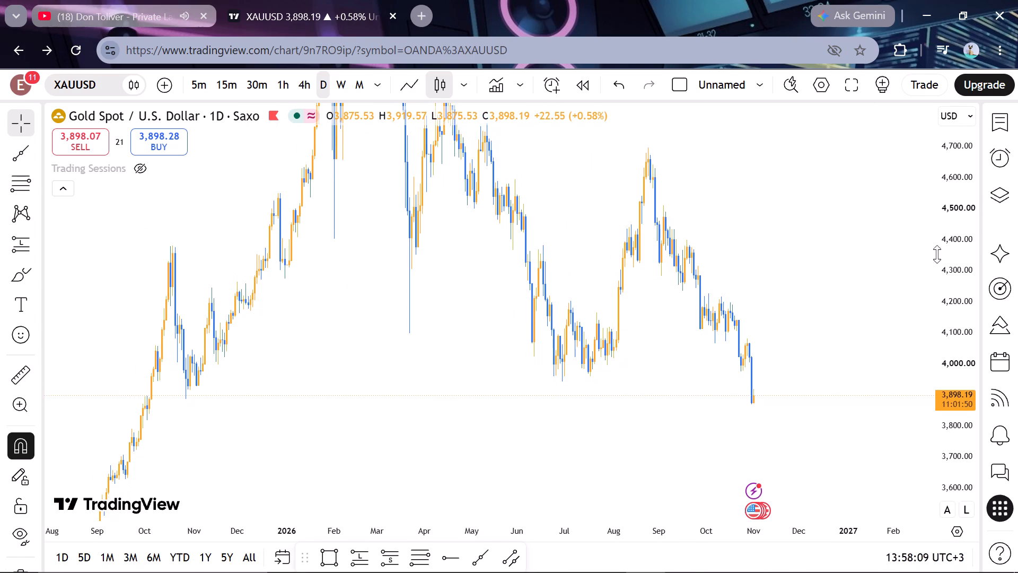
left_click_drag(937, 254, 928, 273)
left_click_drag(434, 268, 435, 345)
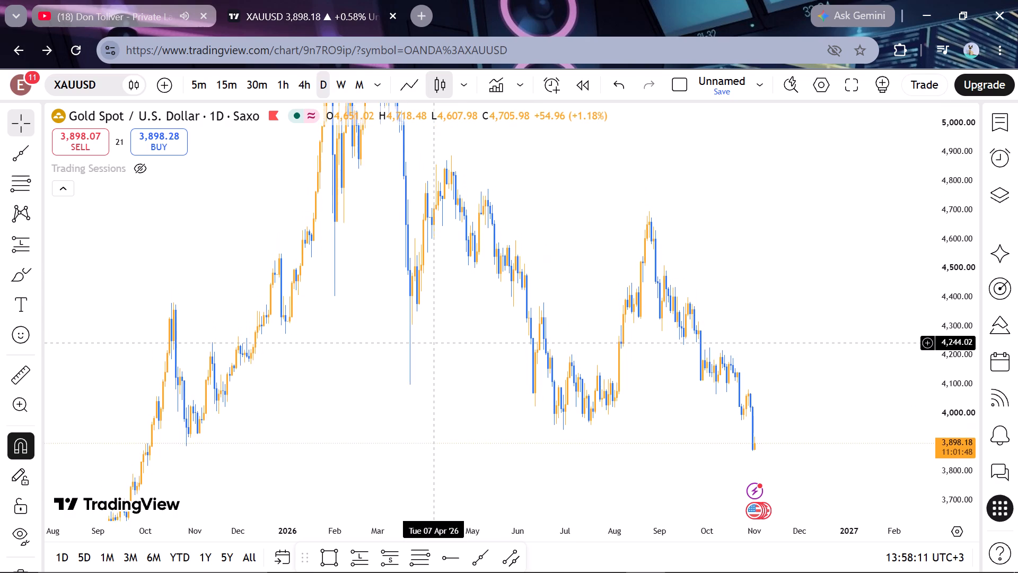
left_click_drag(435, 345, 434, 357)
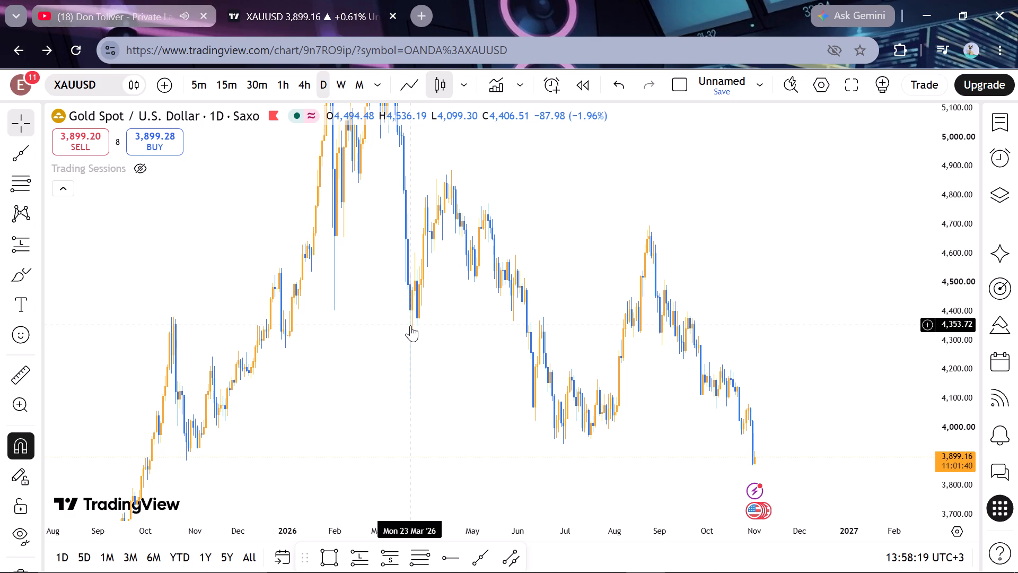
left_click_drag(387, 383, 420, 339)
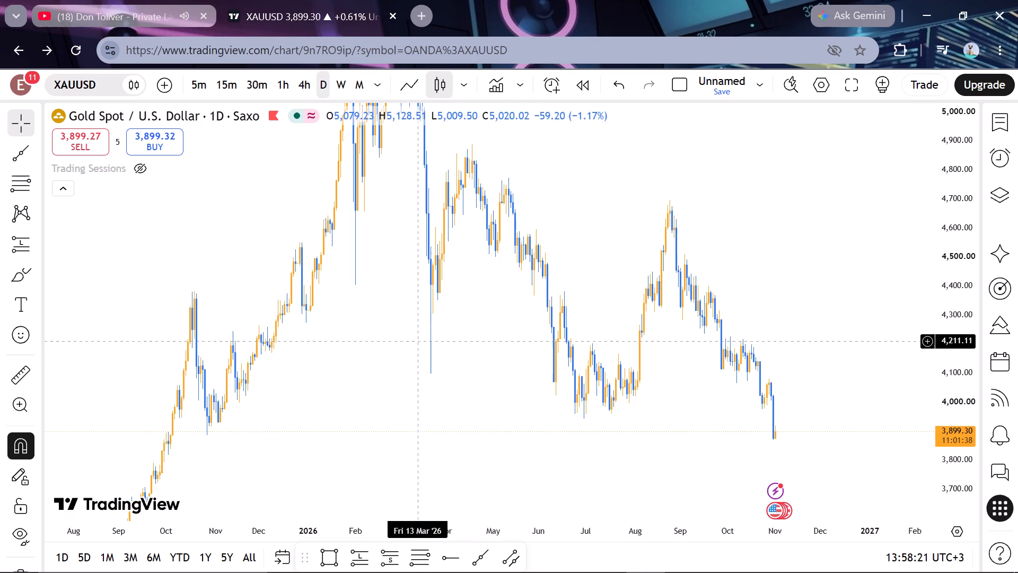
left_click_drag(420, 339, 423, 337)
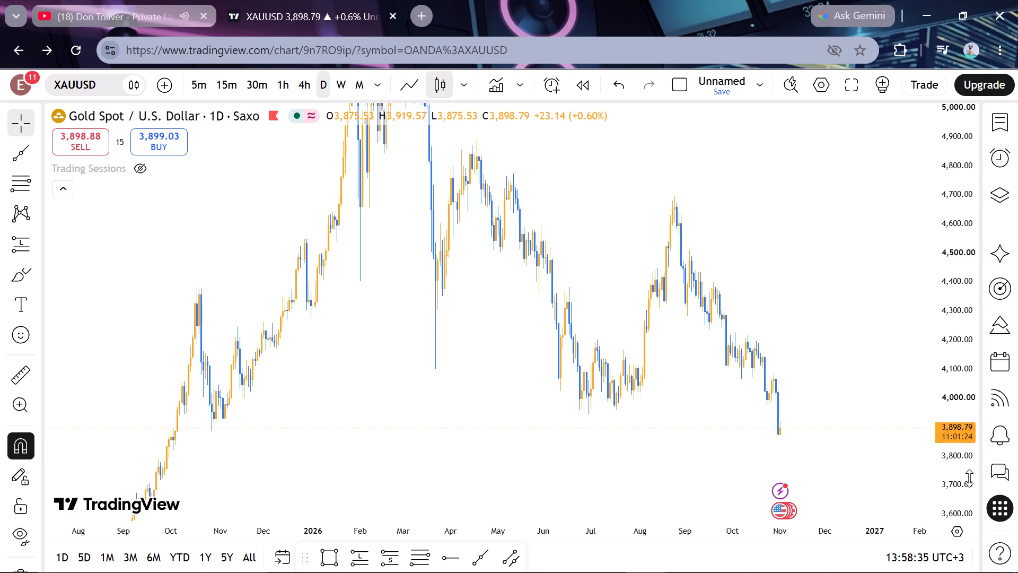
left_click_drag(947, 478, 920, 381)
left_click_drag(757, 387, 692, 301)
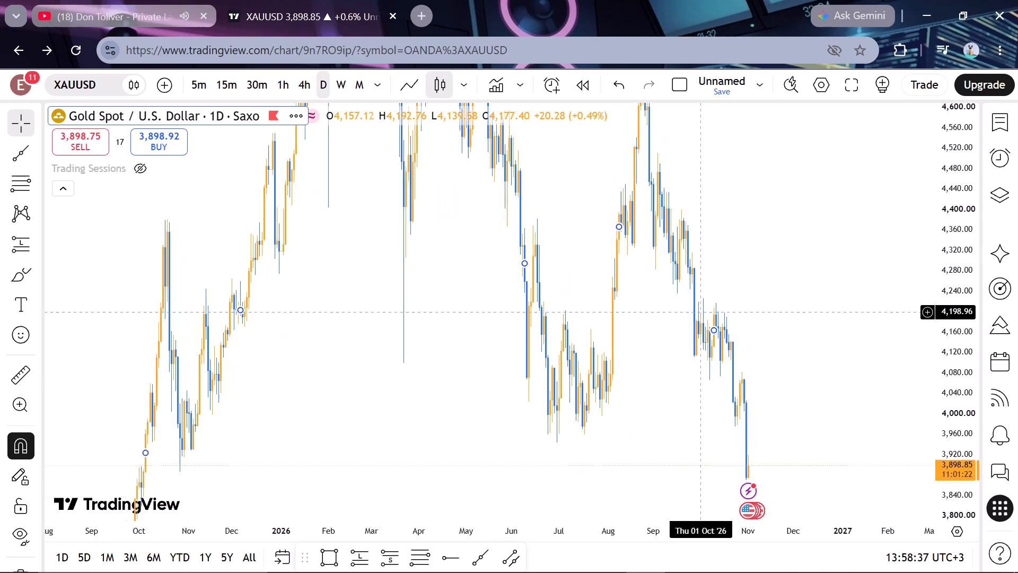
left_click_drag(692, 301, 681, 288)
left_click_drag(547, 362, 611, 177)
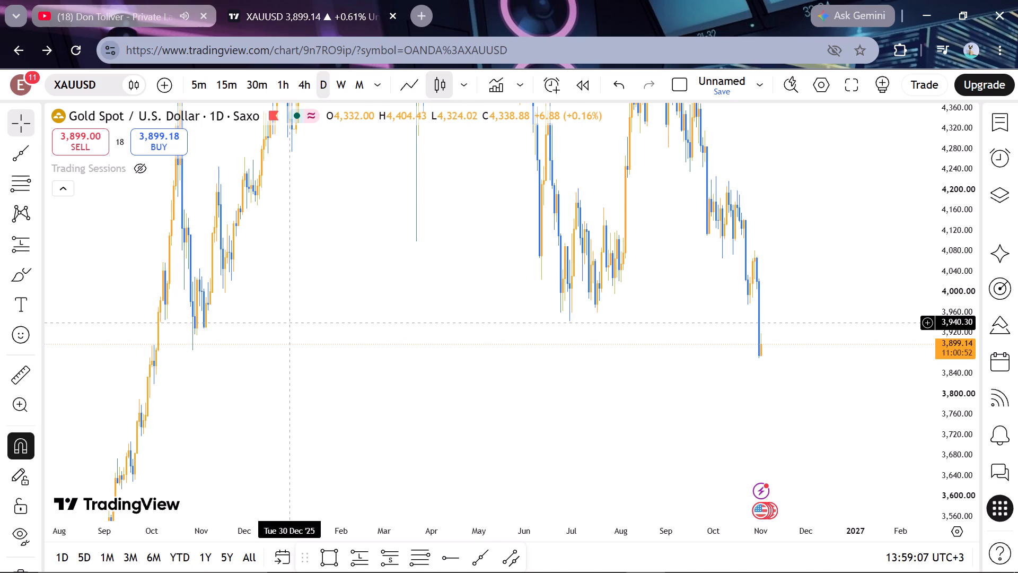
left_click_drag(331, 379, 347, 379)
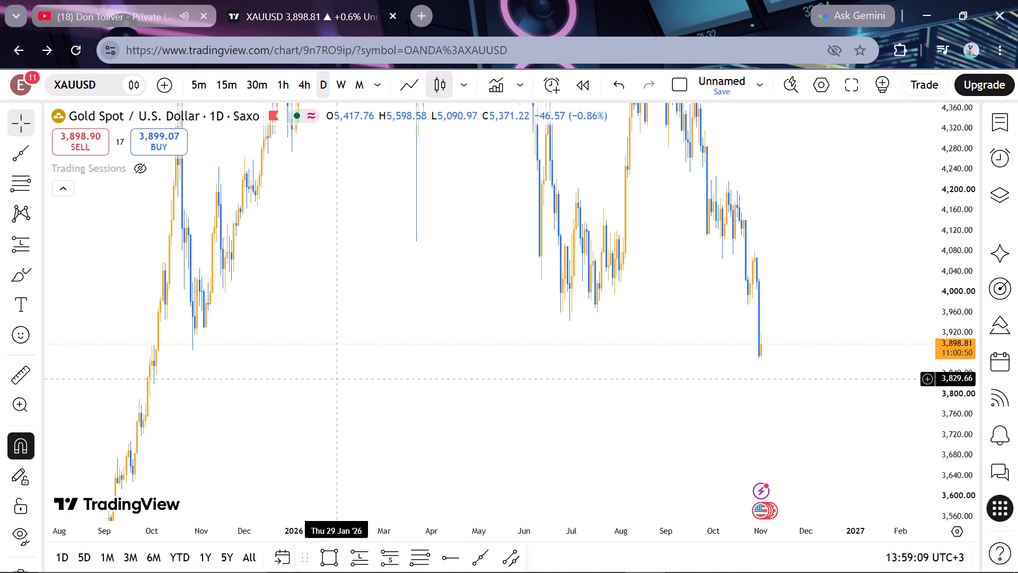
left_click_drag(347, 379, 375, 384)
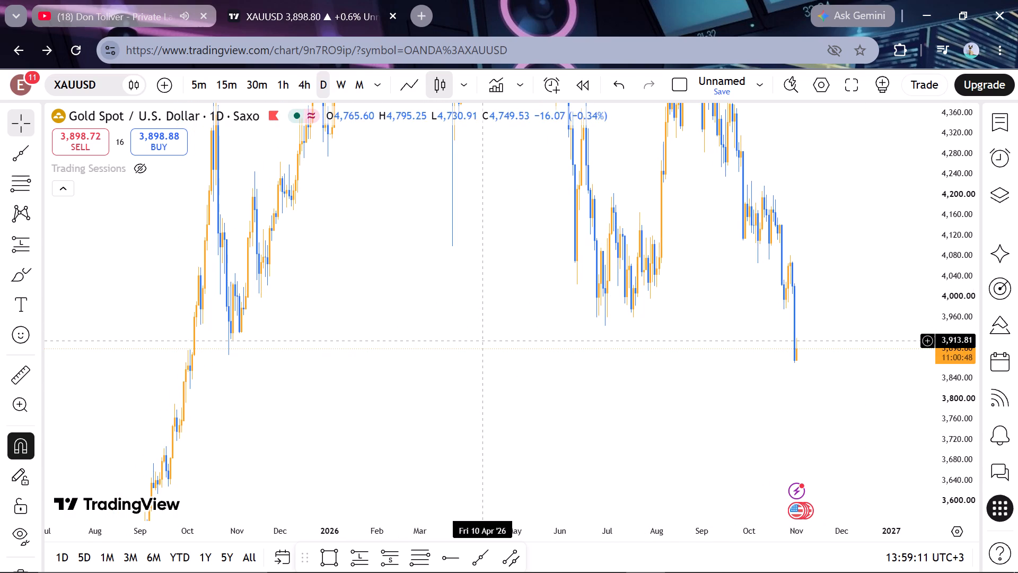
View the daily gold price as a line chart, and return to candlesticks.
left_click(412, 76)
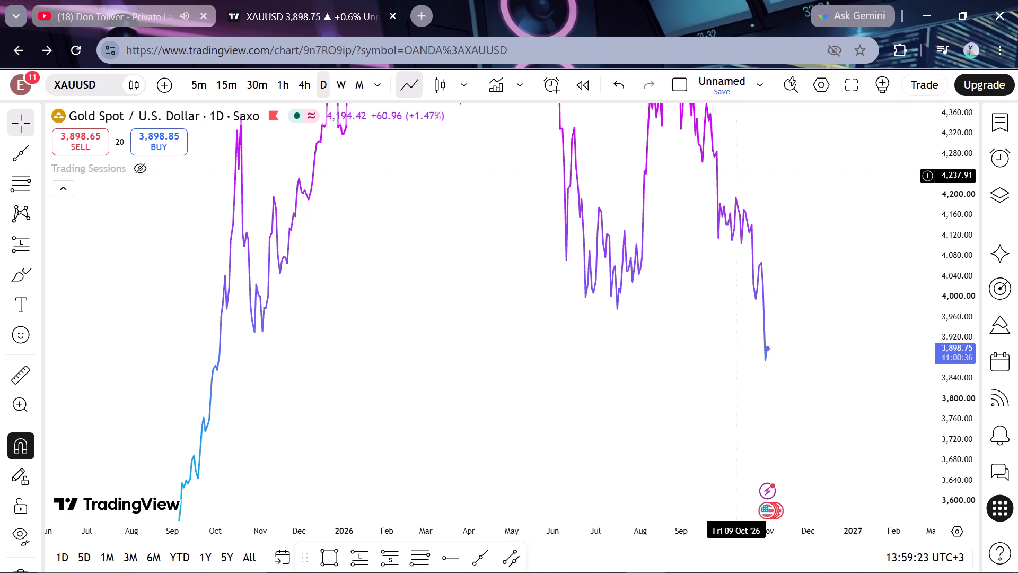
left_click_drag(545, 359, 440, 451)
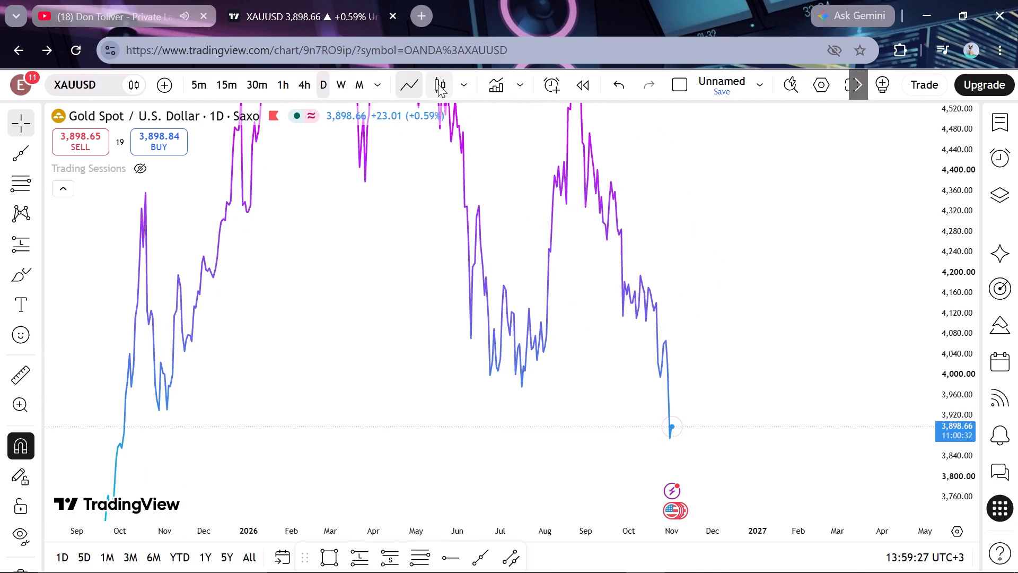
left_click(438, 81)
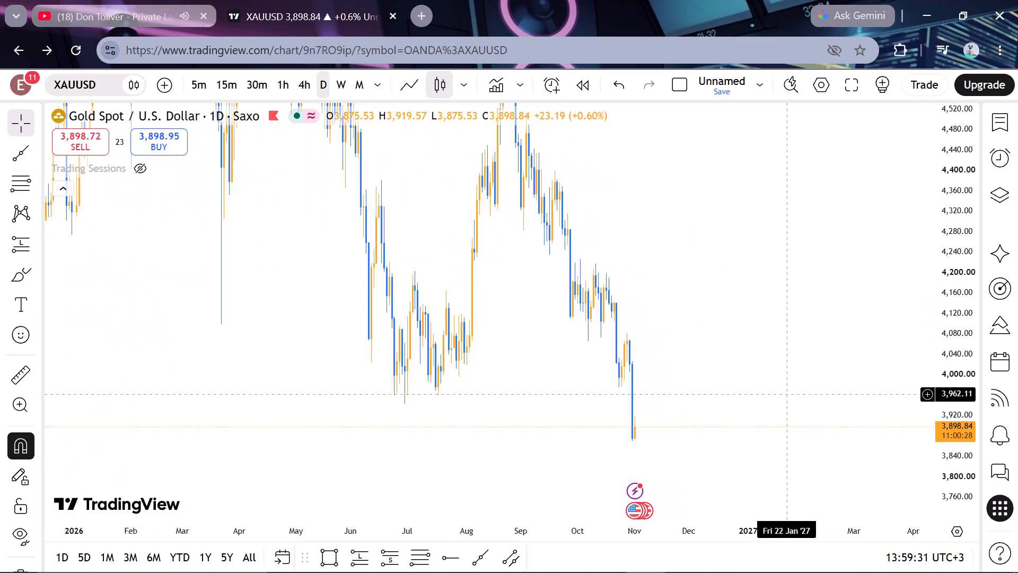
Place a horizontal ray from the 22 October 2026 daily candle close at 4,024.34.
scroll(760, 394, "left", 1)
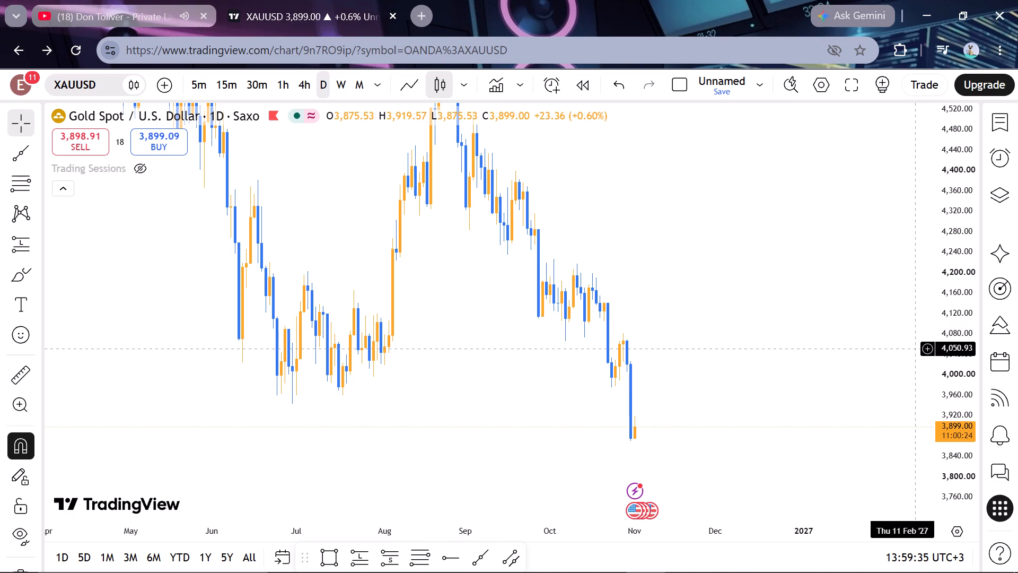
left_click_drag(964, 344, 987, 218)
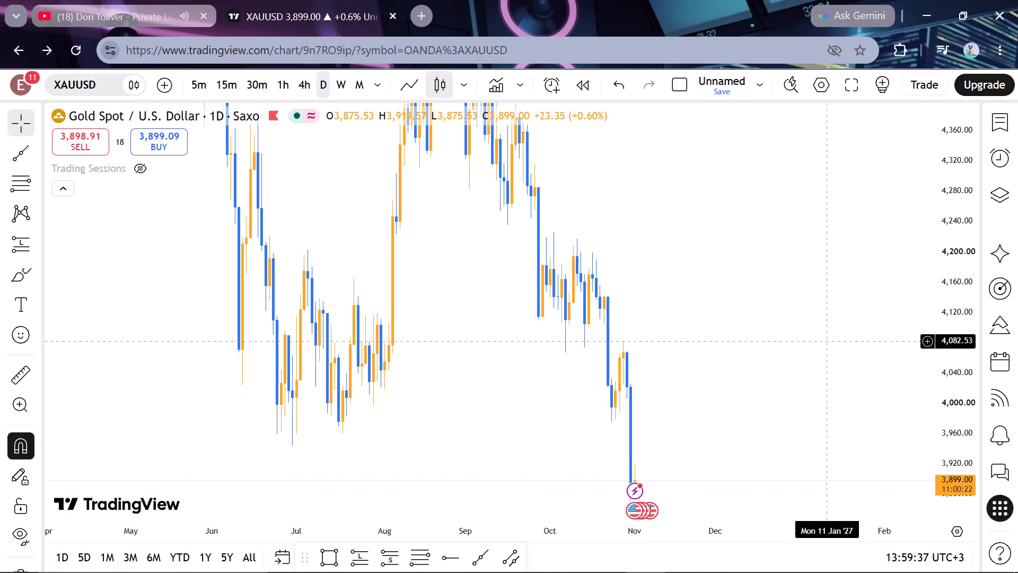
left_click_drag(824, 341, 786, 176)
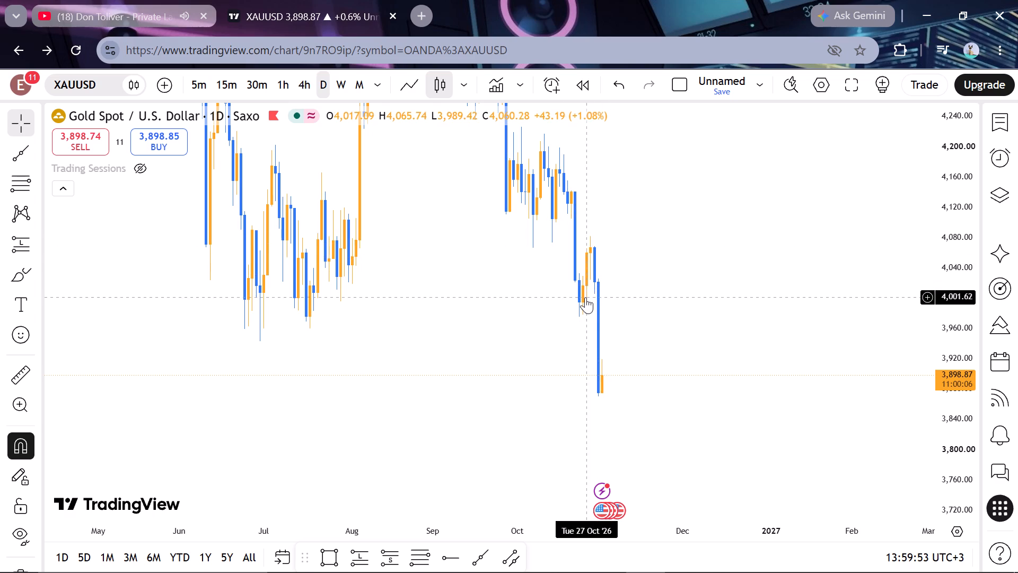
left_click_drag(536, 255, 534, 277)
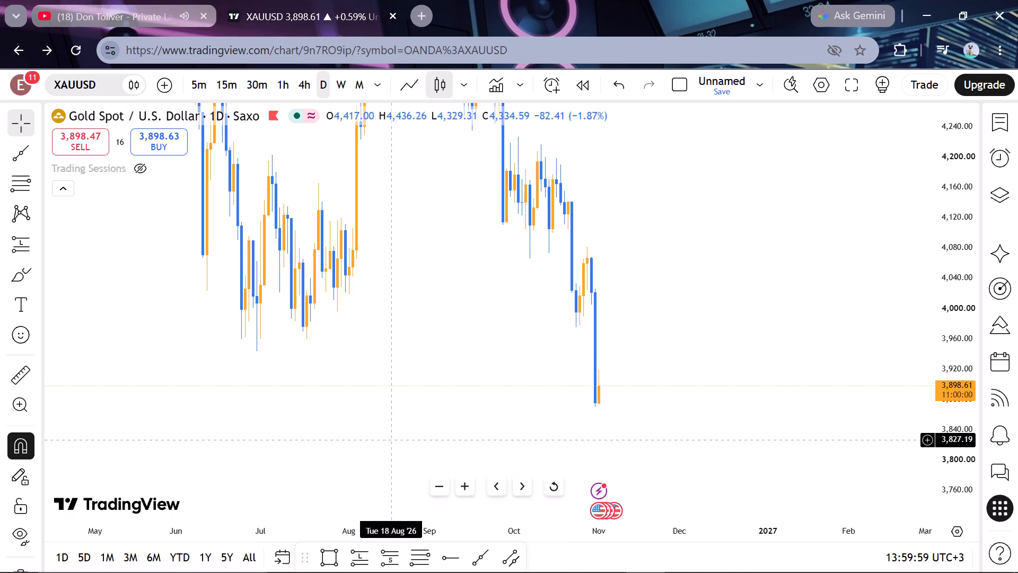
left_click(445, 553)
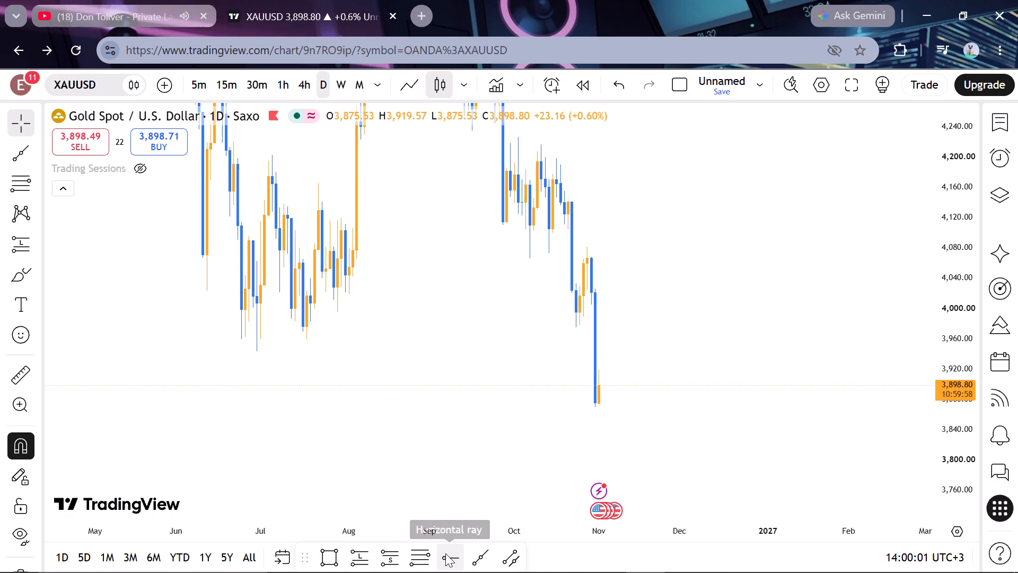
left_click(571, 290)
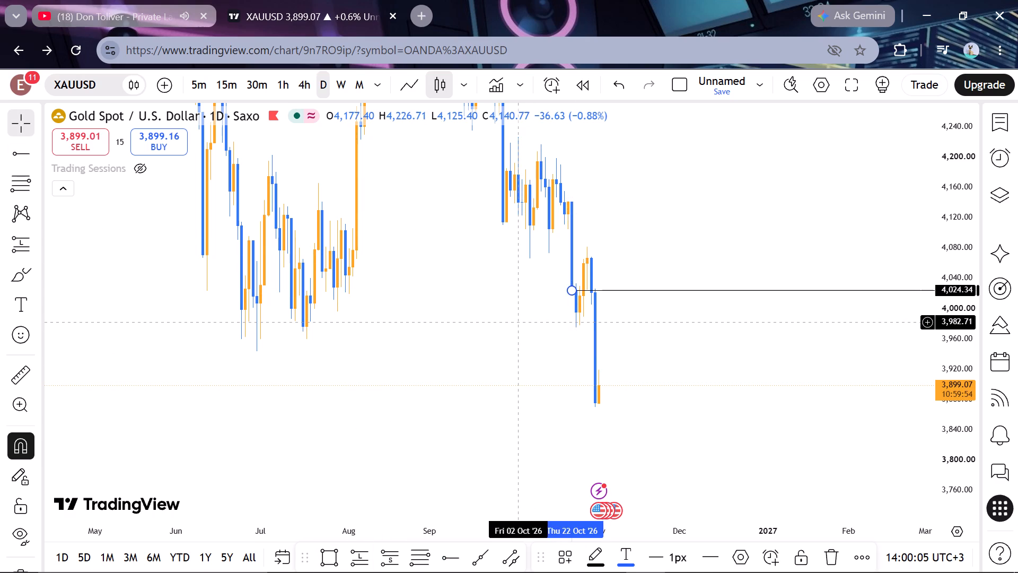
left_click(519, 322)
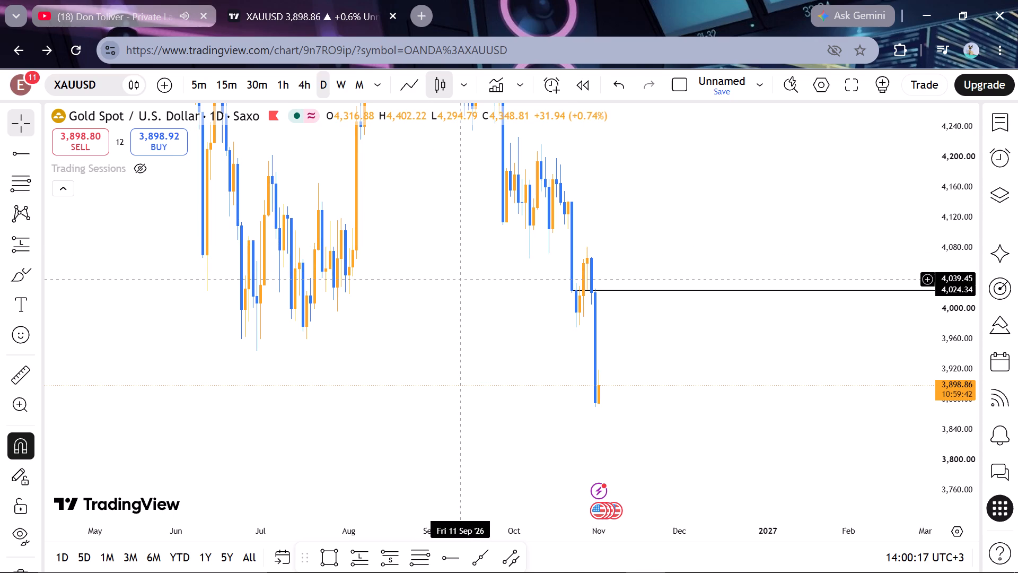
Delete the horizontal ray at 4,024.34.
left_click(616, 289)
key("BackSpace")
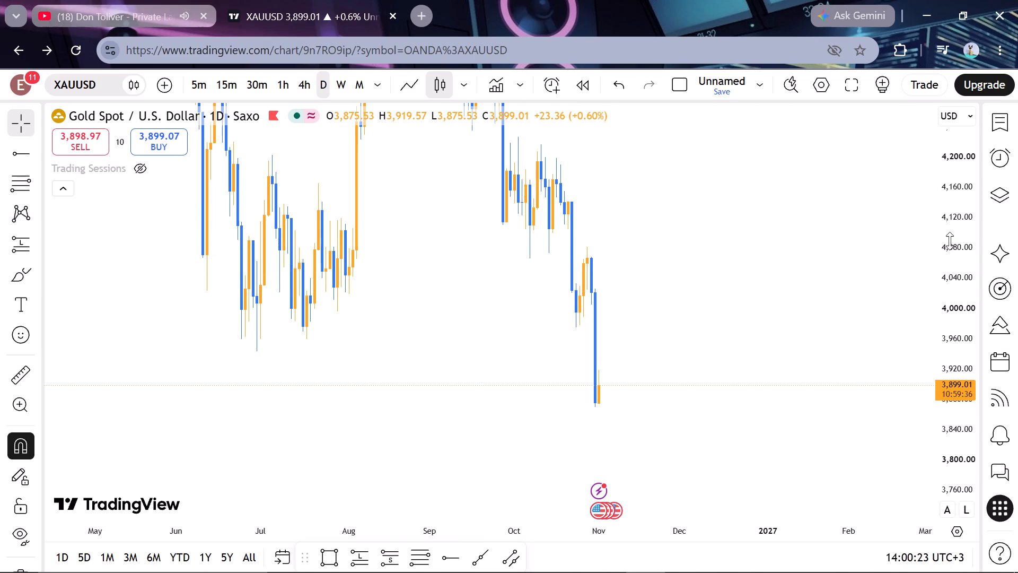
Draw a horizontal ray from the 4 November 2025 daily candle close at 3,931.89.
left_click_drag(943, 224, 926, 323)
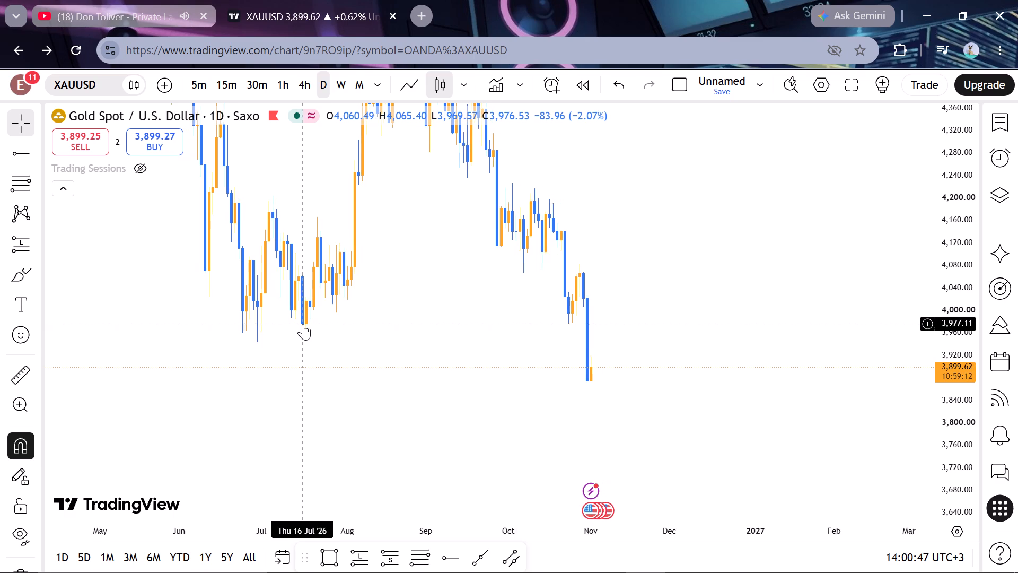
left_click_drag(174, 377, 571, 363)
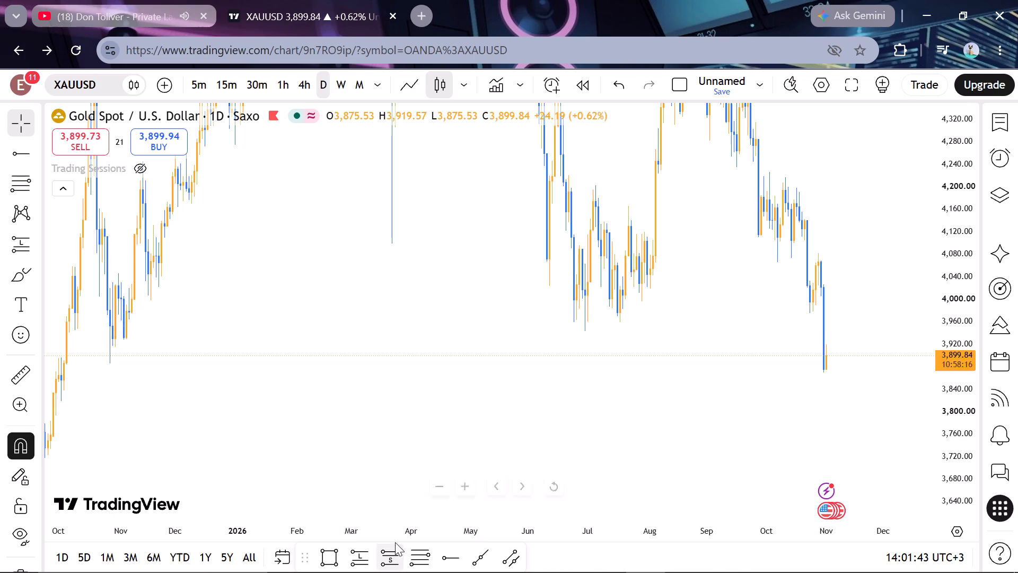
left_click(446, 556)
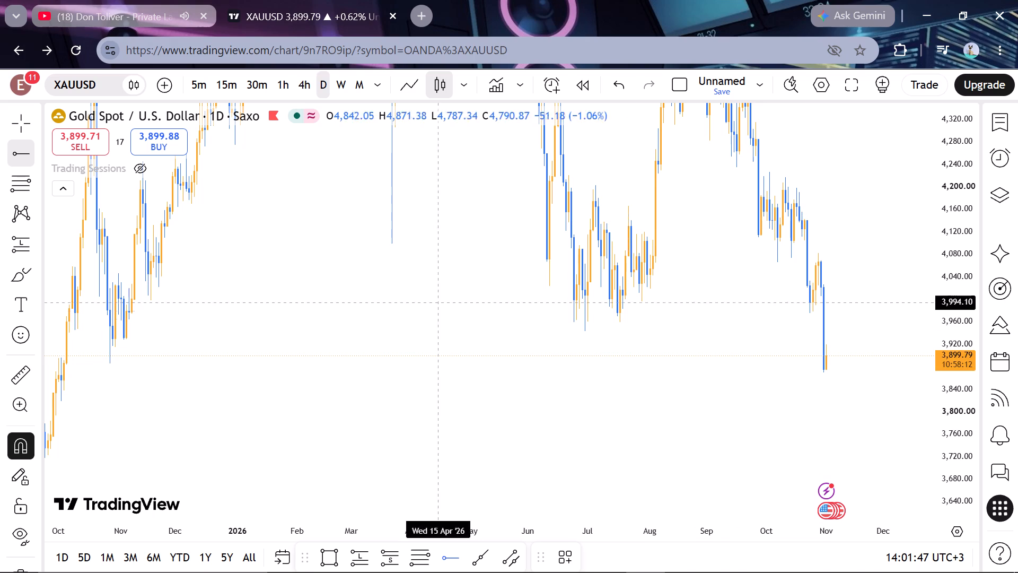
left_click(125, 338)
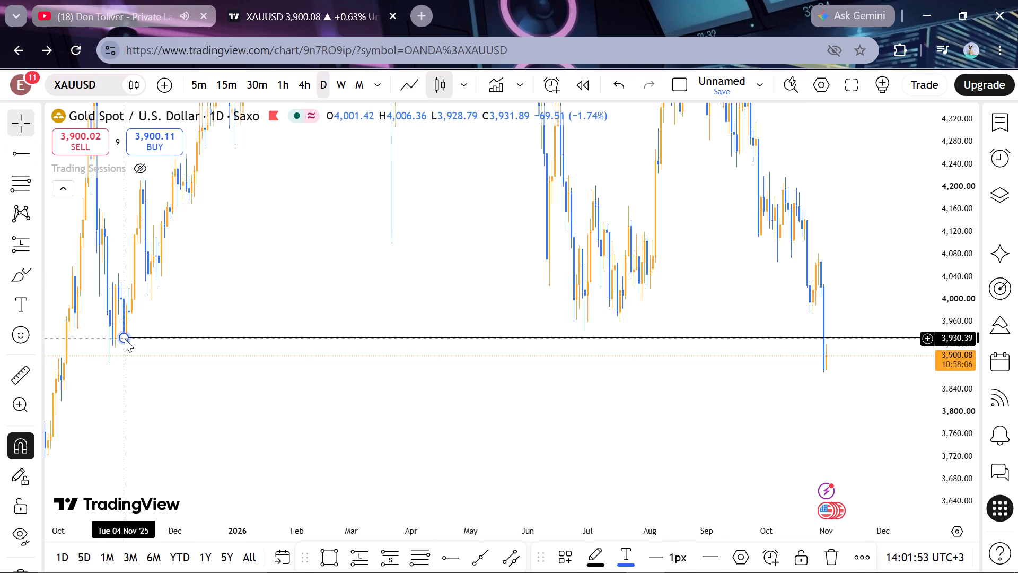
left_click(318, 473)
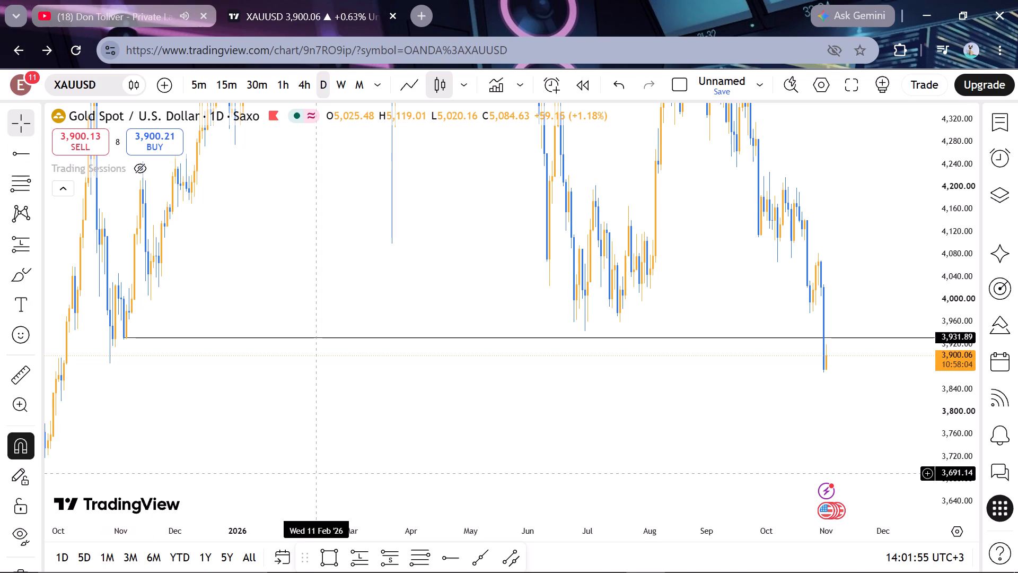
Draw a second horizontal ray below the first, anchored at the 1 October 2025 candle at 3,853.33.
left_click_drag(462, 447, 304, 410)
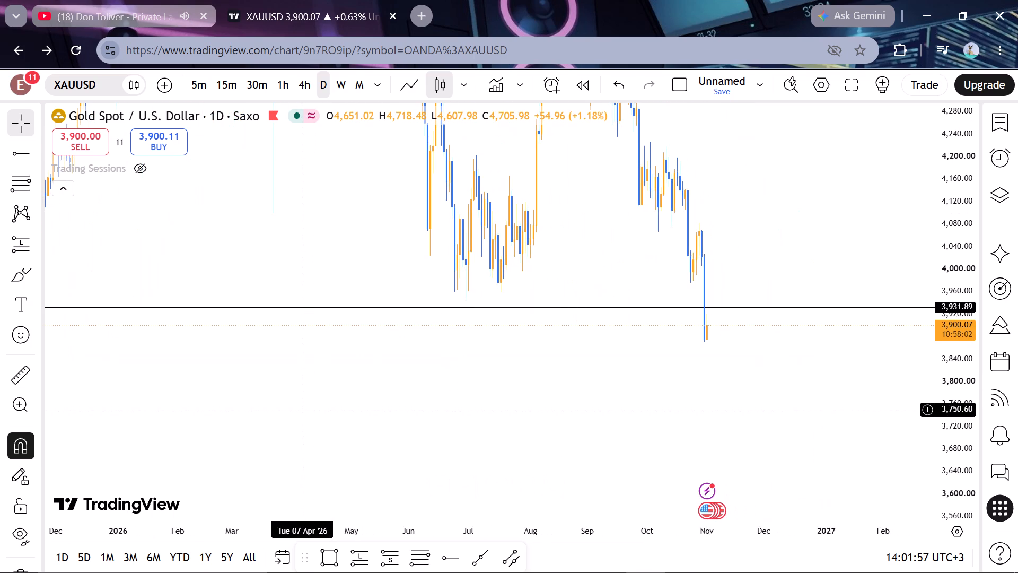
left_click_drag(393, 400, 479, 408)
left_click_drag(537, 407, 629, 422)
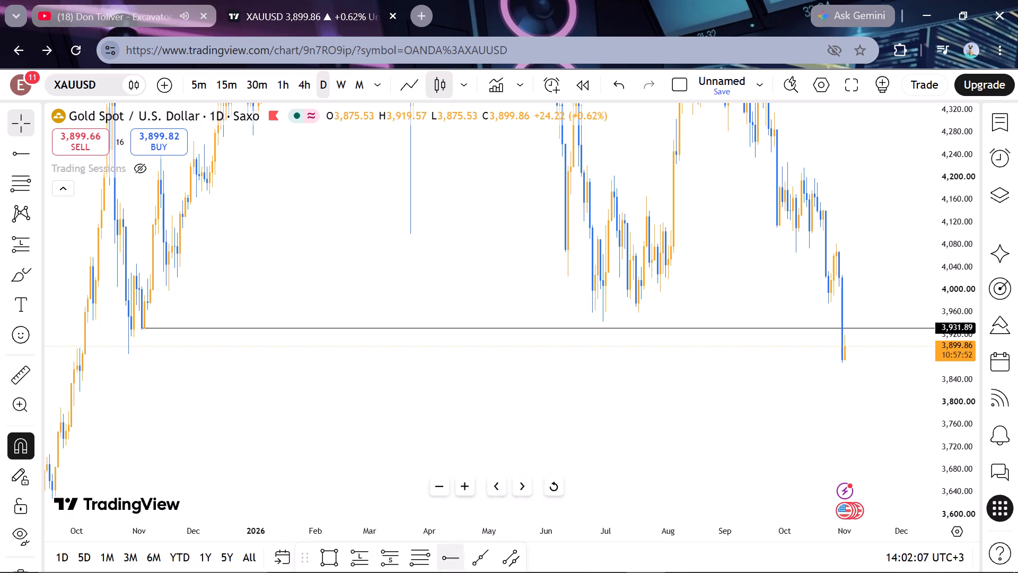
left_click(445, 553)
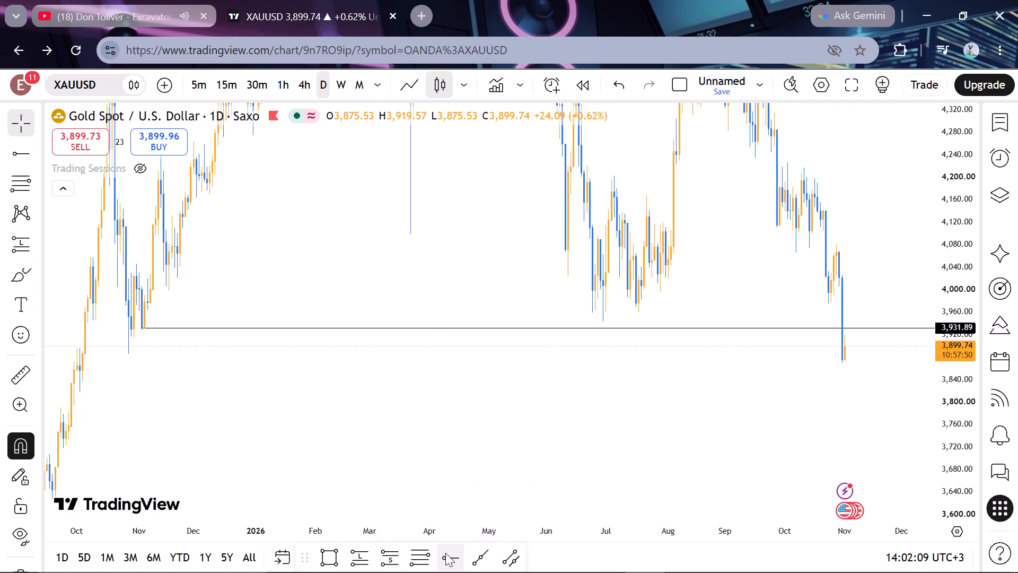
left_click(84, 352)
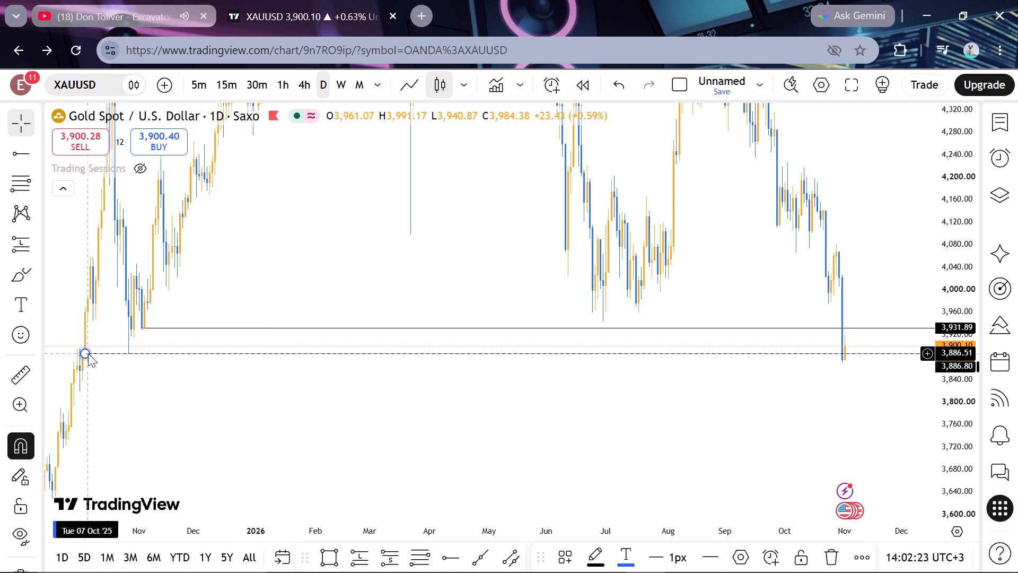
left_click_drag(81, 355, 76, 372)
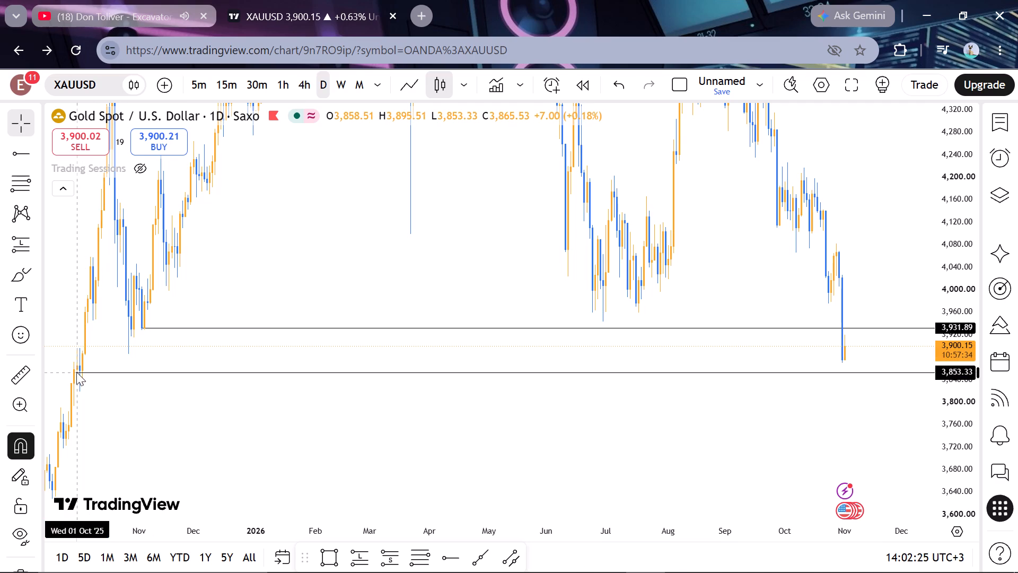
Move the lower horizontal ray's anchor to the 2 October 2025 candle at 3,856.59.
left_click_drag(76, 372, 78, 370)
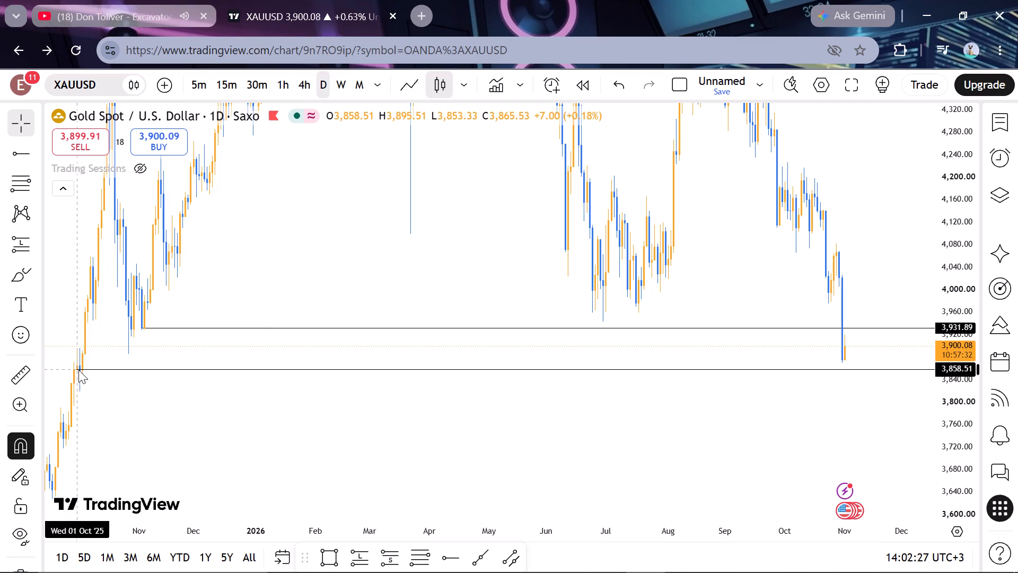
left_click_drag(78, 370, 80, 371)
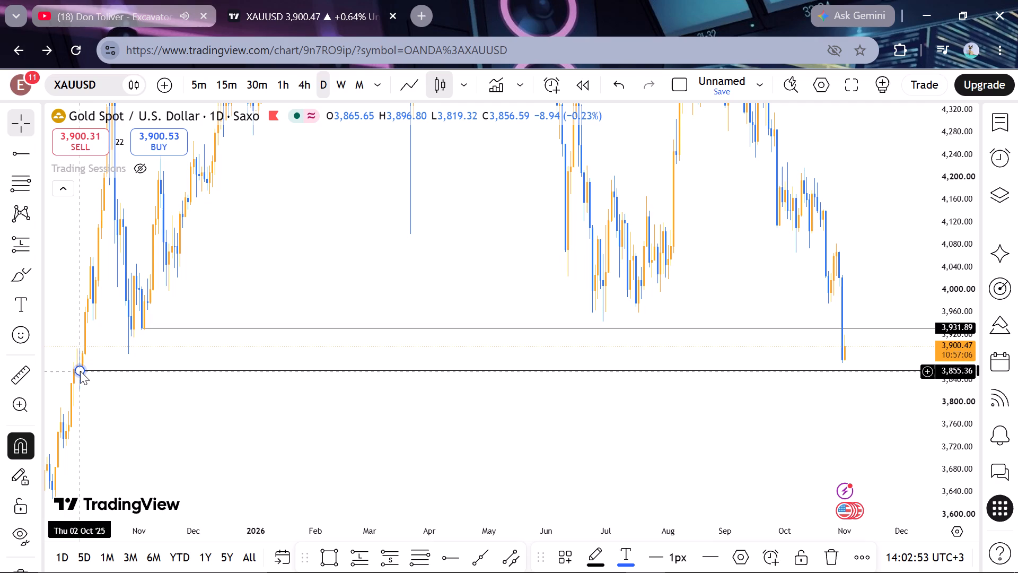
Turn off magnet snapping and draw a rectangle from 3 February 2026 at about 4,018 to 7 May 2026 at about 3,879.
left_click(323, 561)
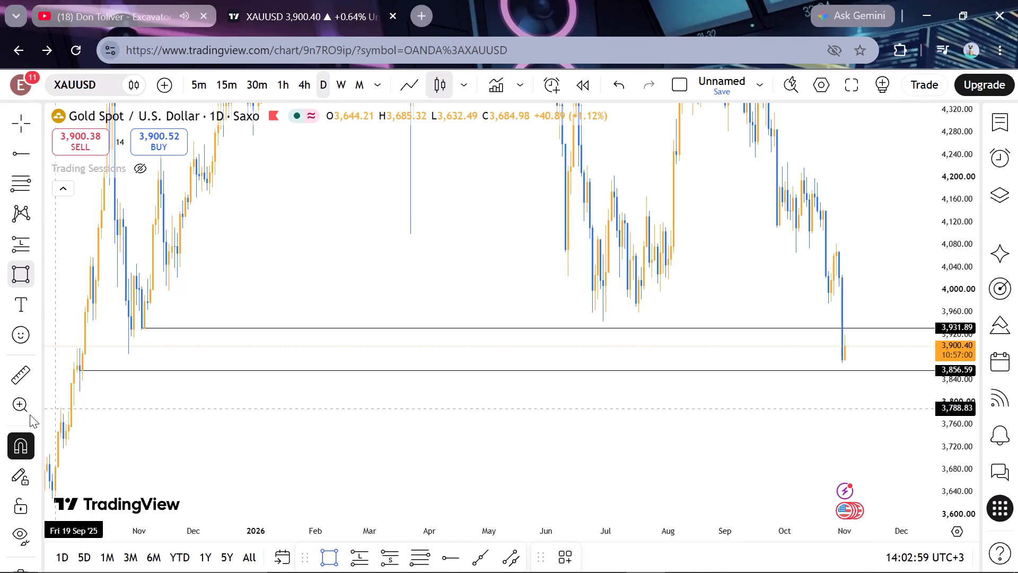
left_click(27, 444)
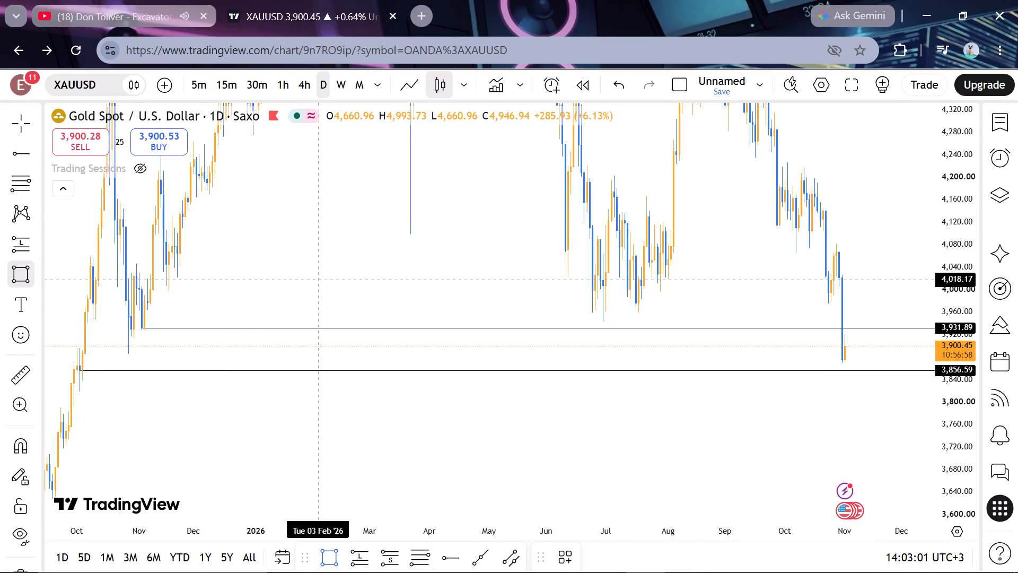
left_click_drag(319, 280, 500, 358)
left_click(500, 358)
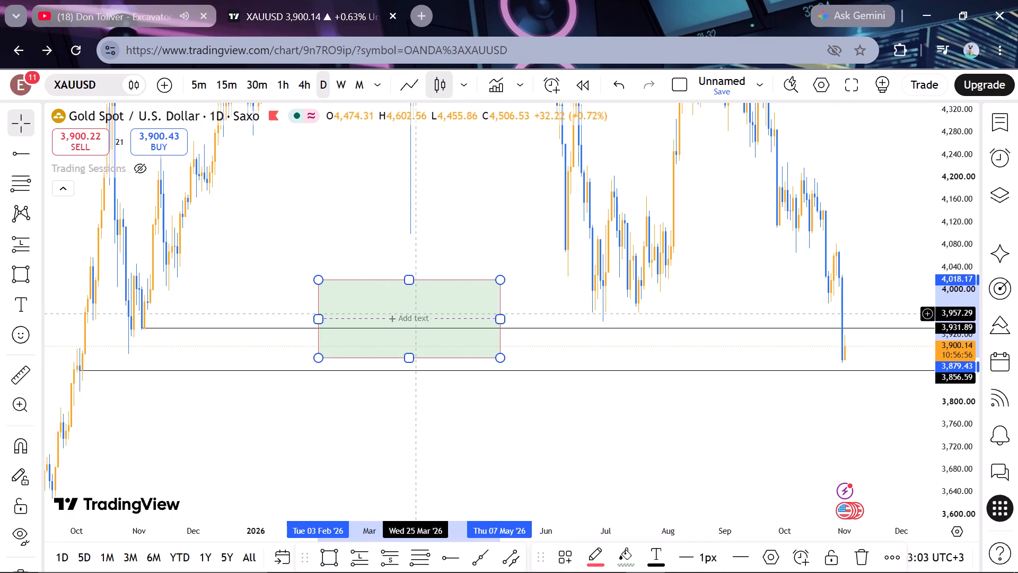
Add text inside the rectangle with the first two lines "1.Dailyrejectsdaily" and "2.4hrbrkt".
left_click(400, 316)
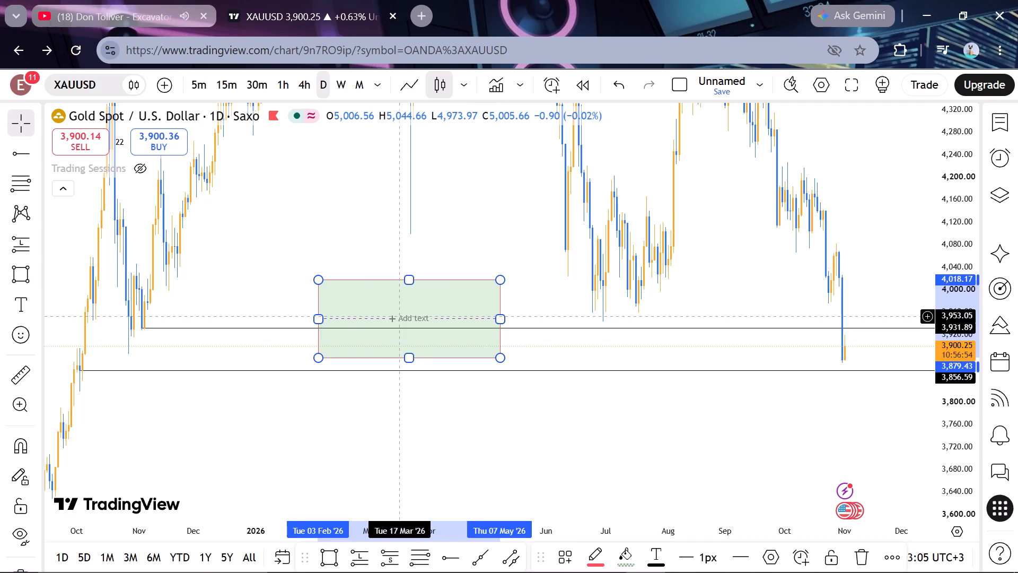
left_click(400, 316)
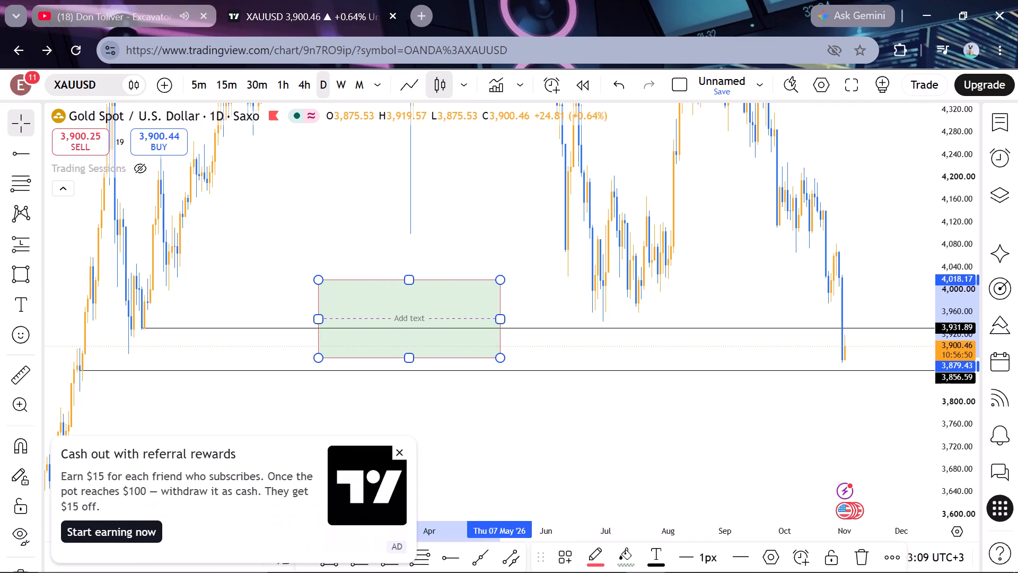
key("1")
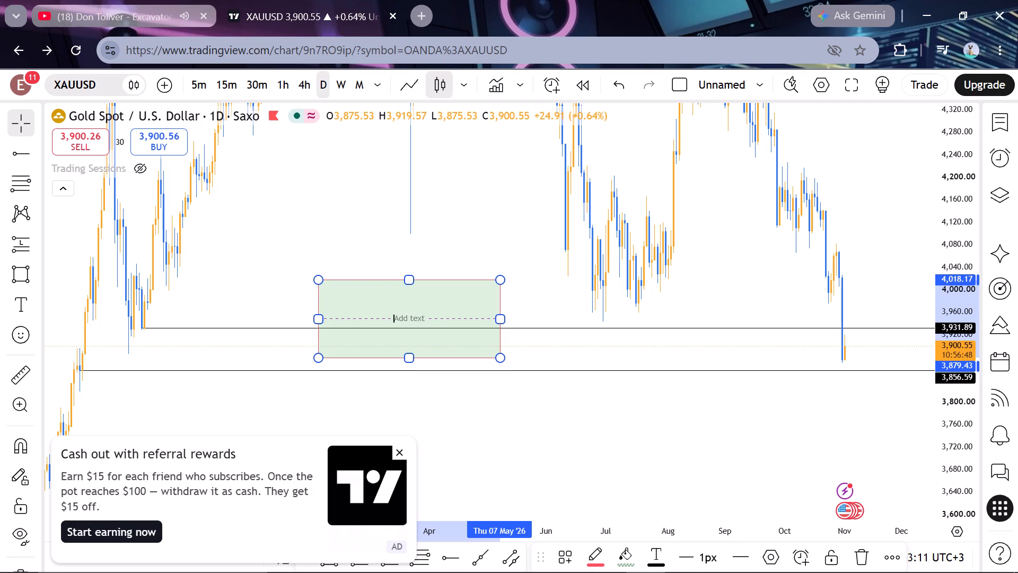
key("period")
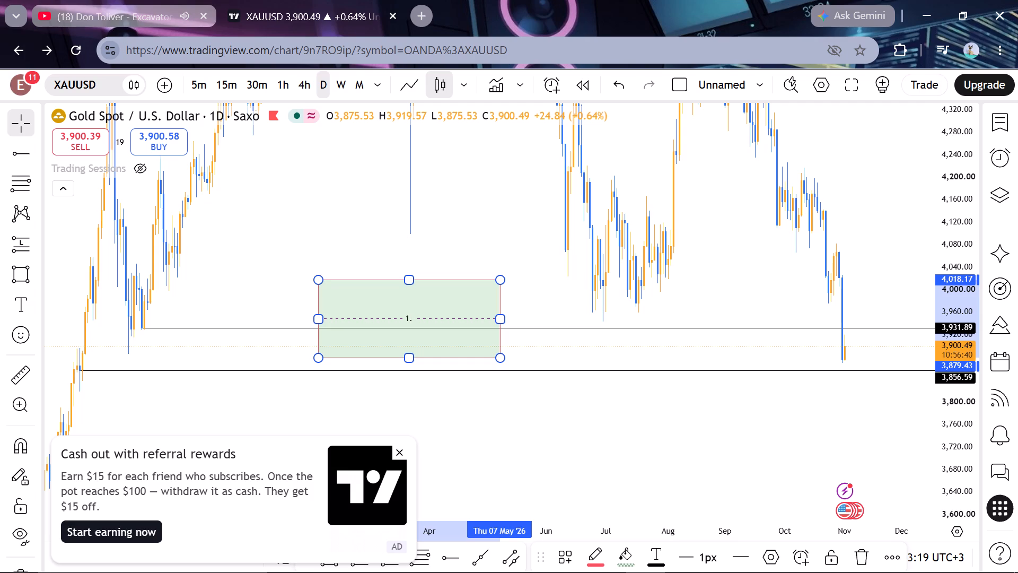
type("Daily")
type("reje")
type("cts")
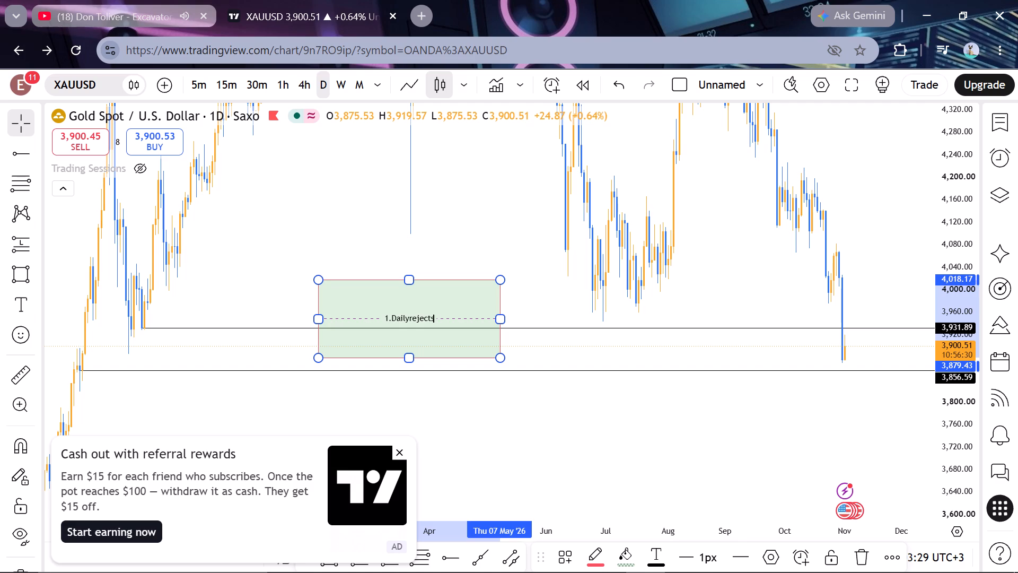
type("daily")
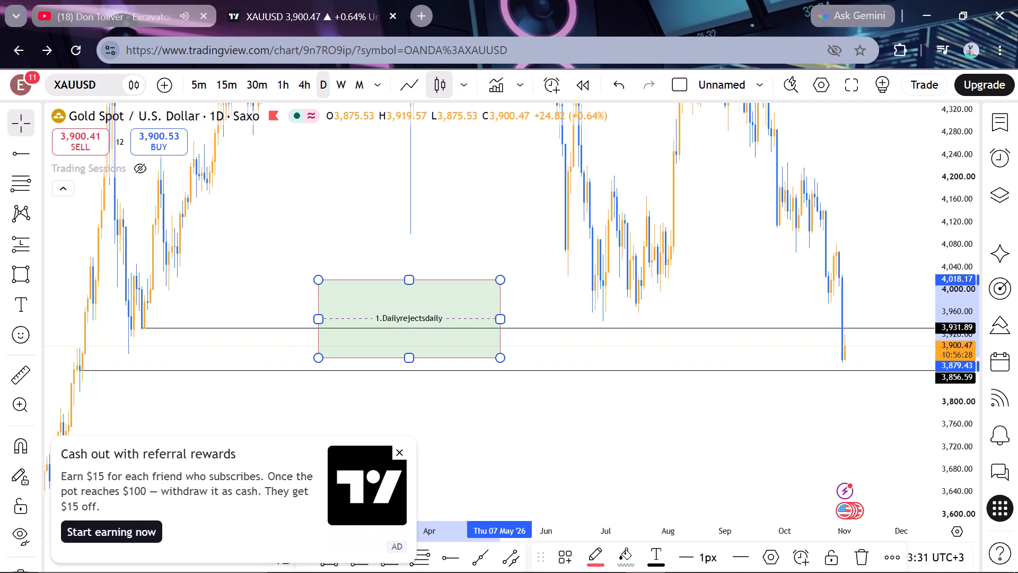
key("Return")
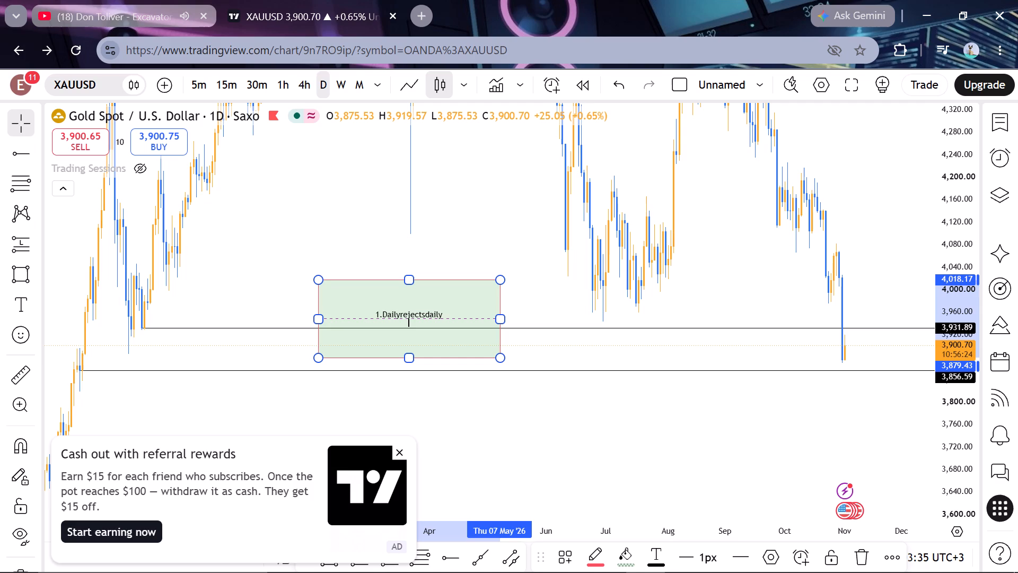
key("2")
key("period")
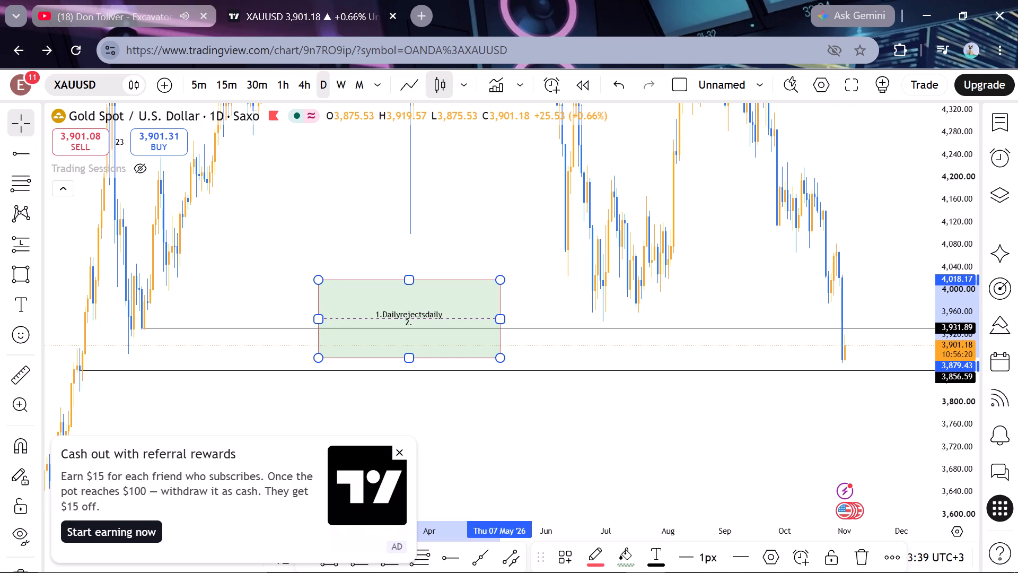
type("4hrbr")
type("kt")
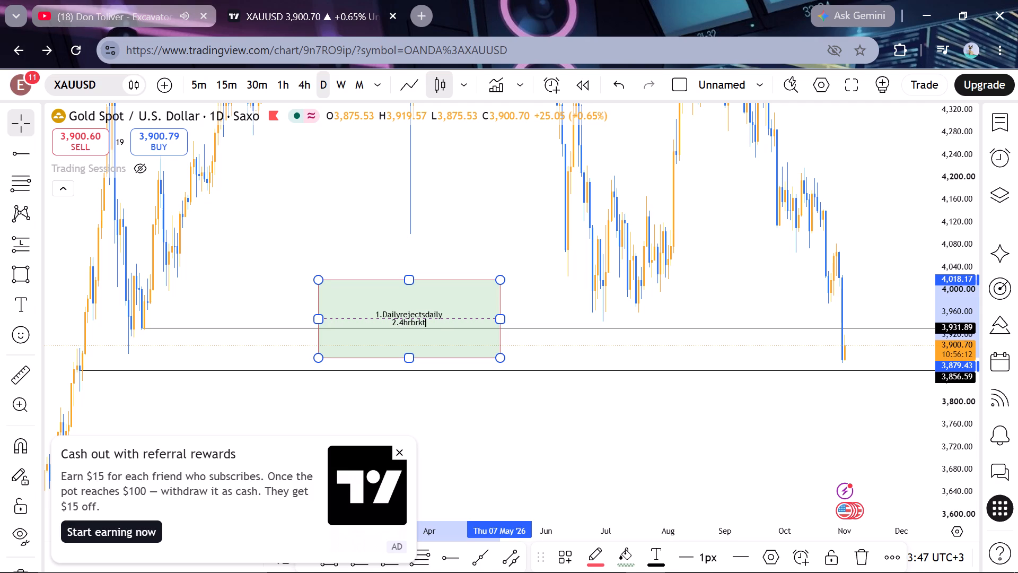
Add a third line to the rectangle's text reading "3.refine1hr/30min".
key("Return")
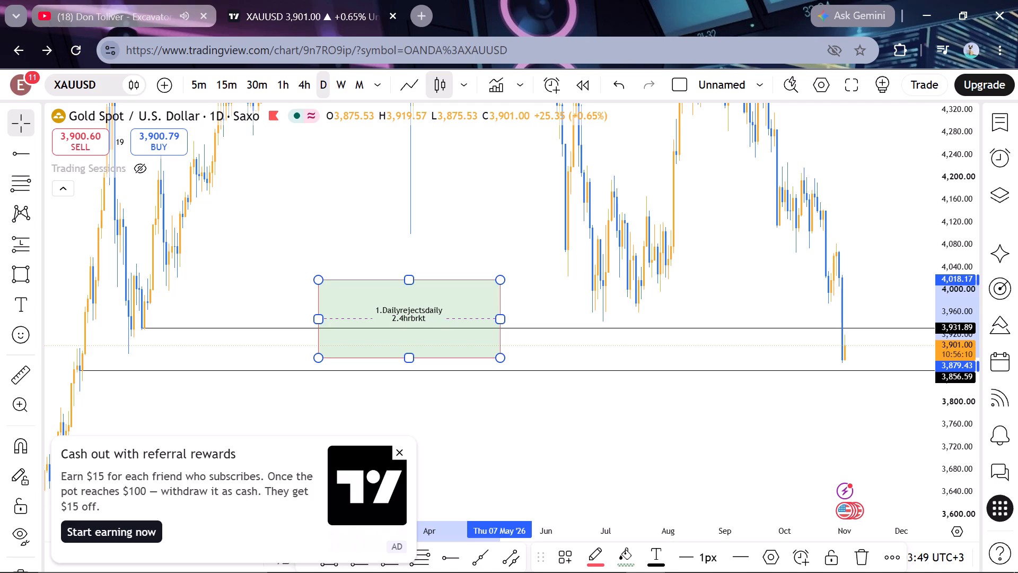
type("3.")
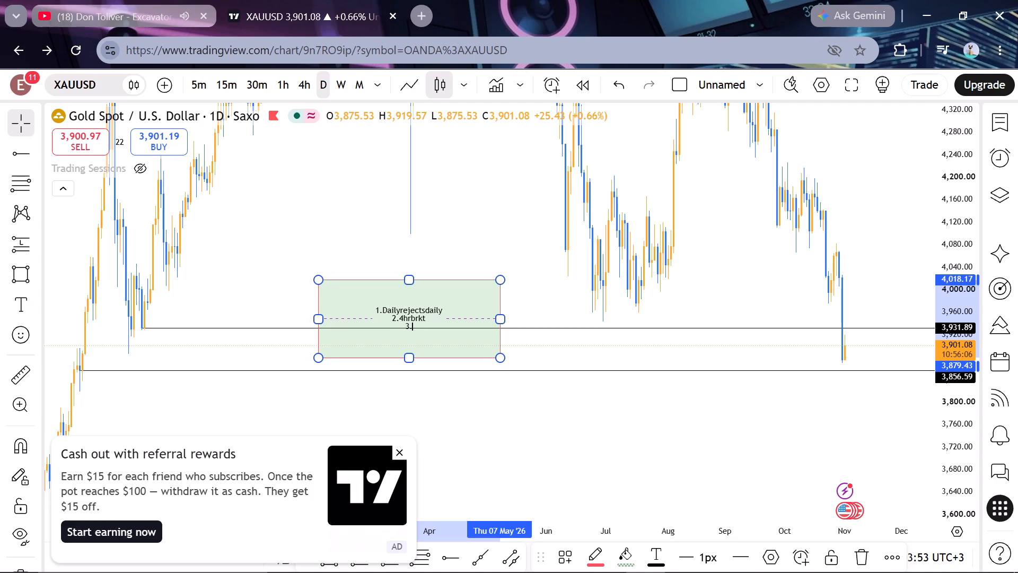
type("refin")
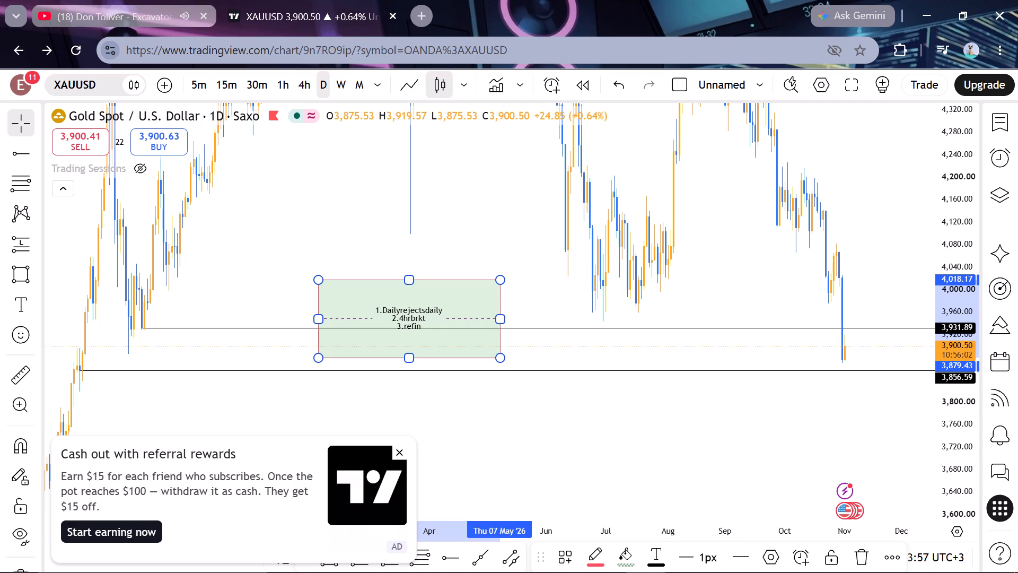
key("e")
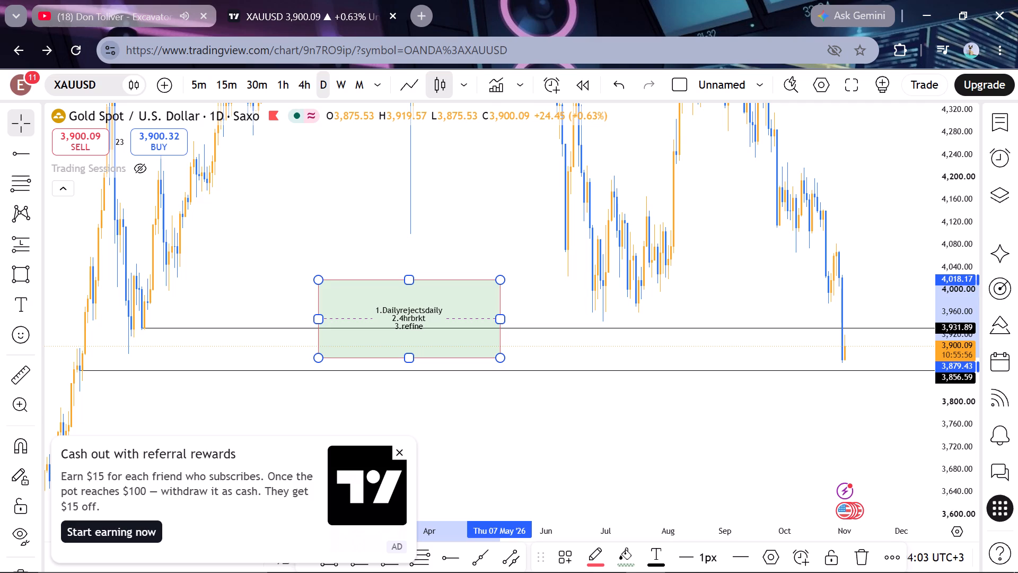
key("1")
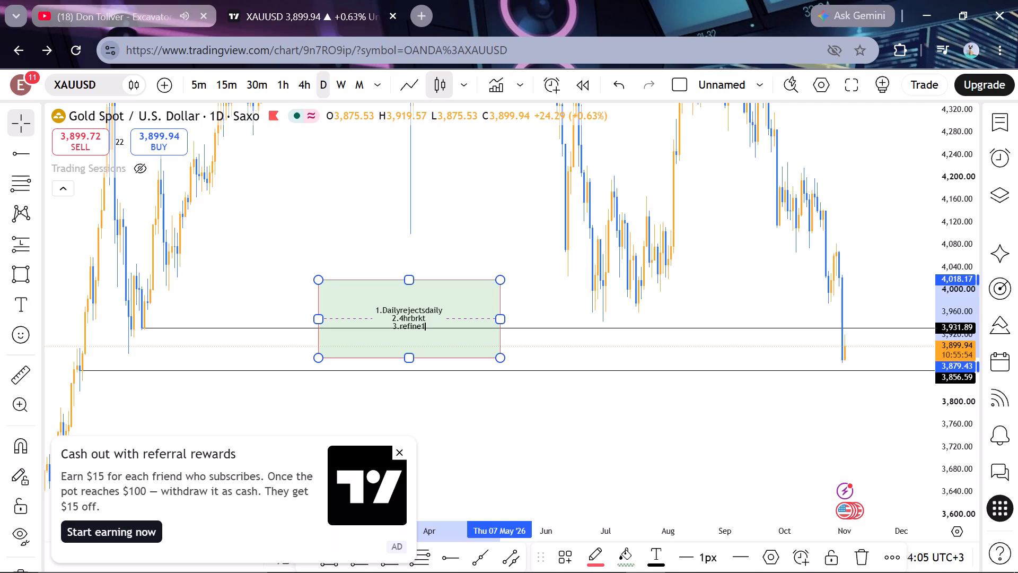
type("hr")
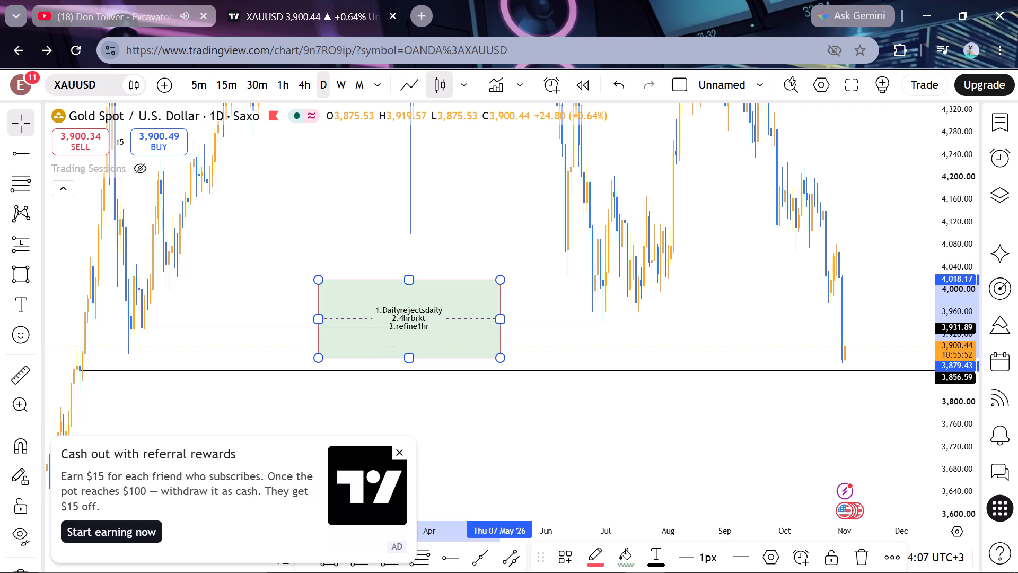
key("slash")
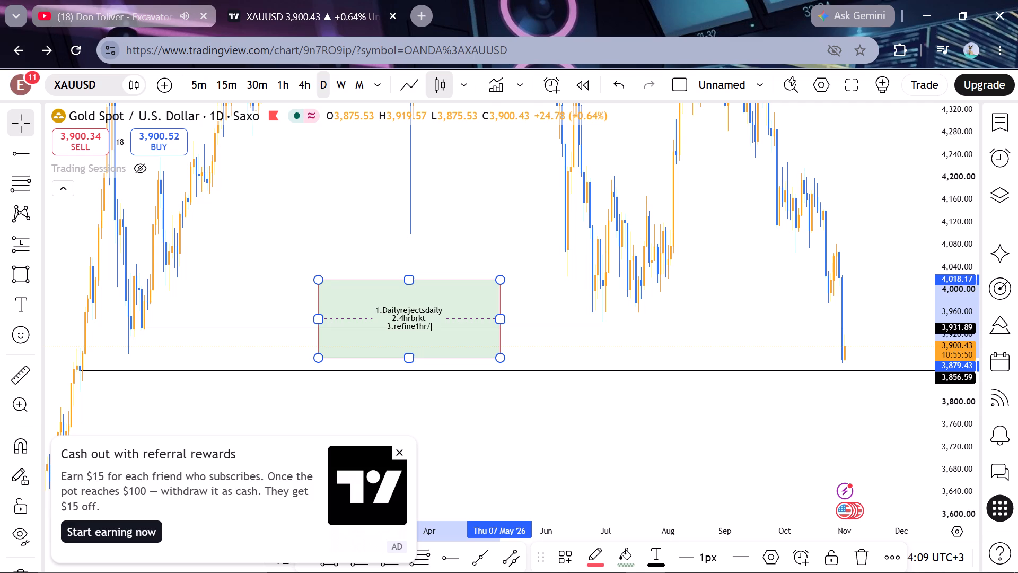
type("30")
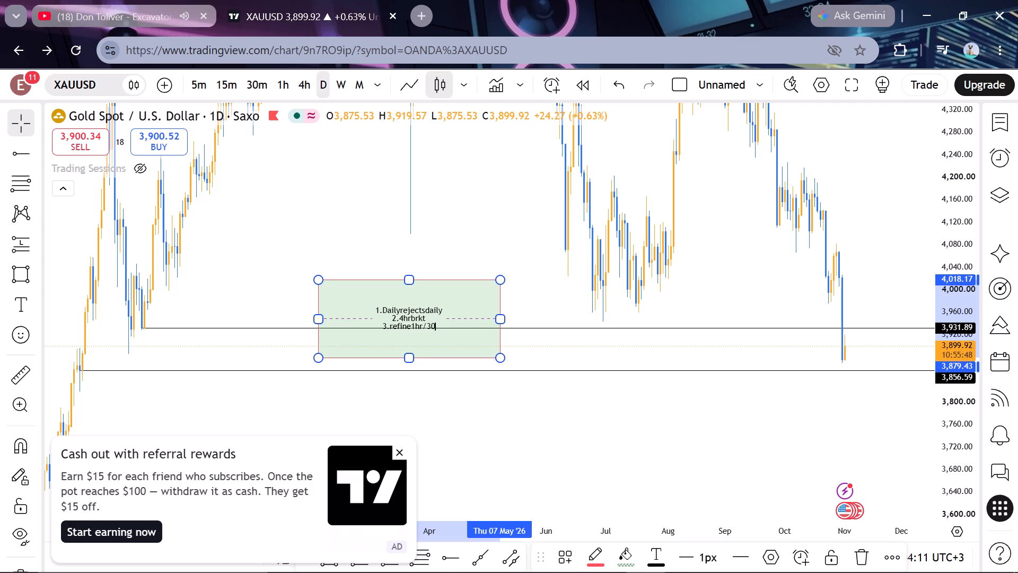
type("min")
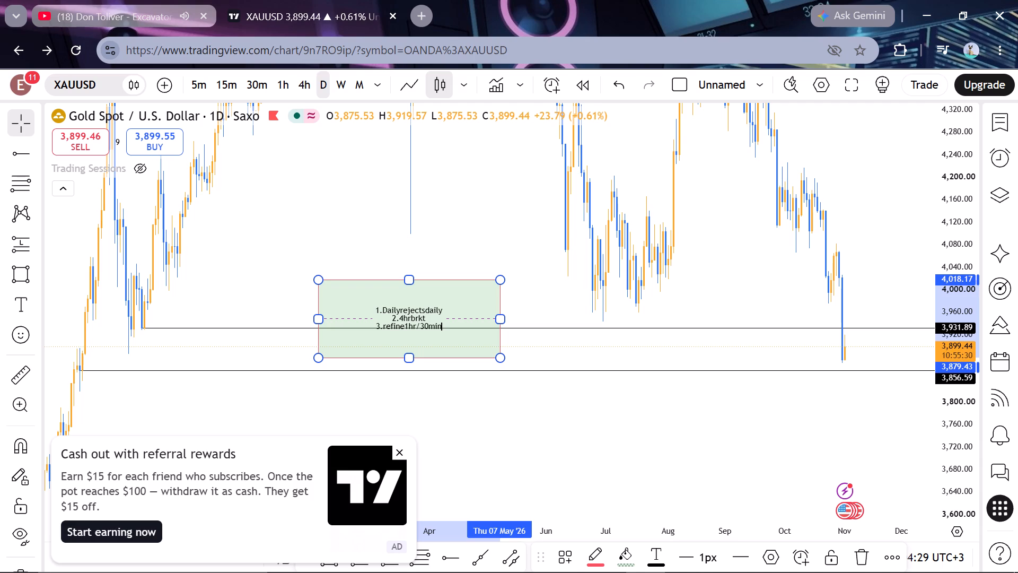
Add a fourth line to the rectangle's text reading "4.trendlineconfluence" and finish the text editing.
key("Return")
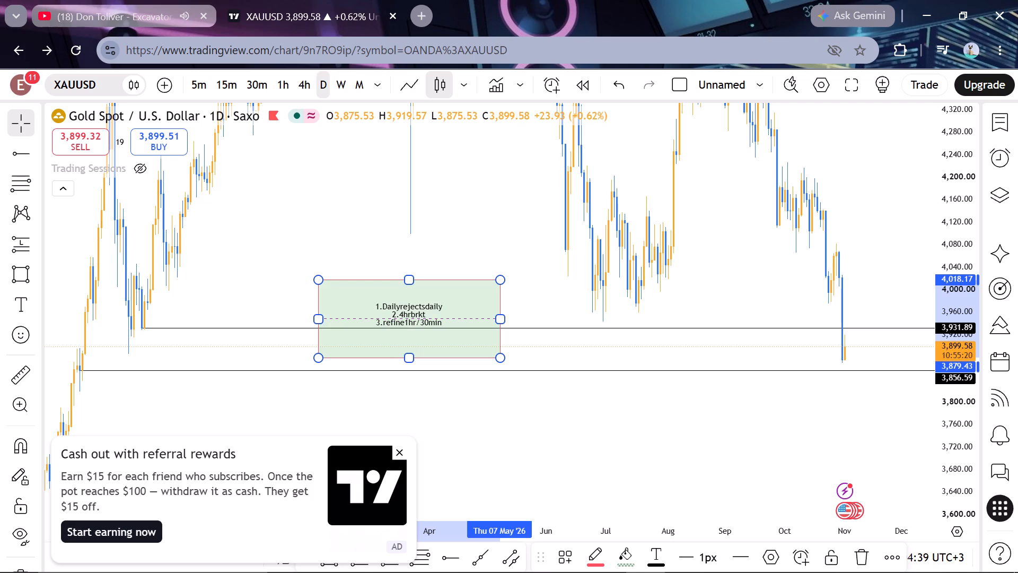
key("4")
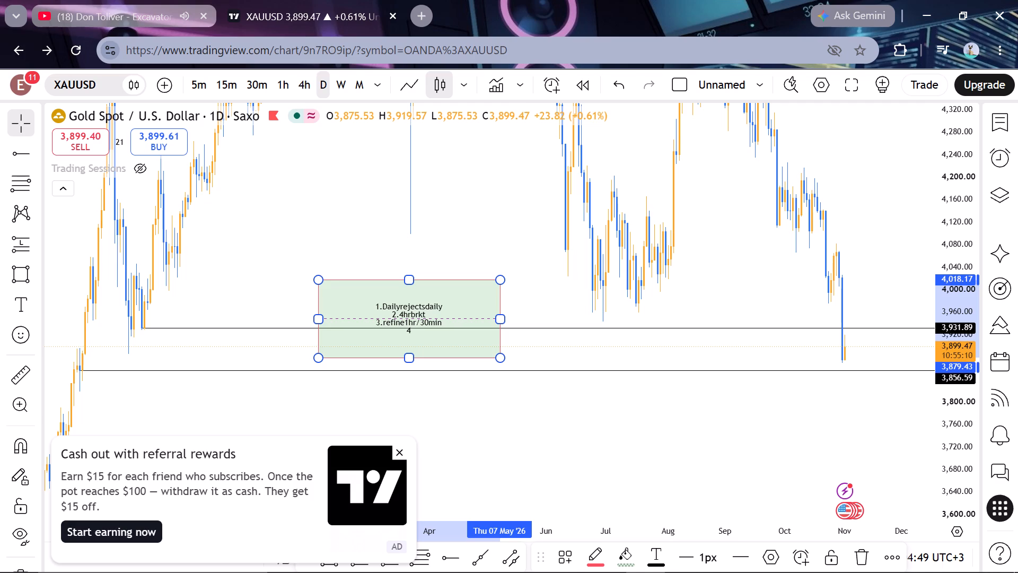
key("period")
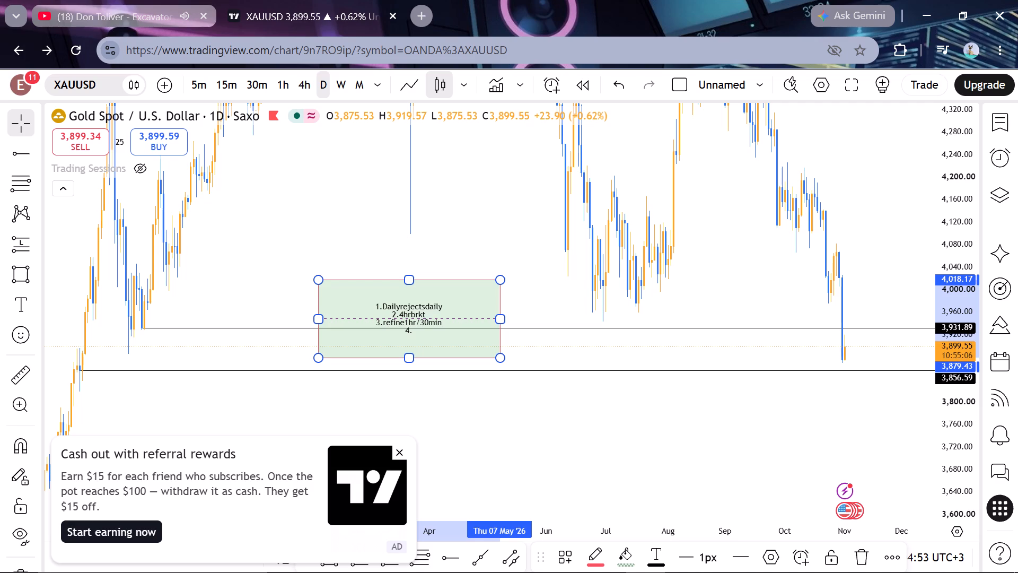
type("tre")
type("ndlineconluence")
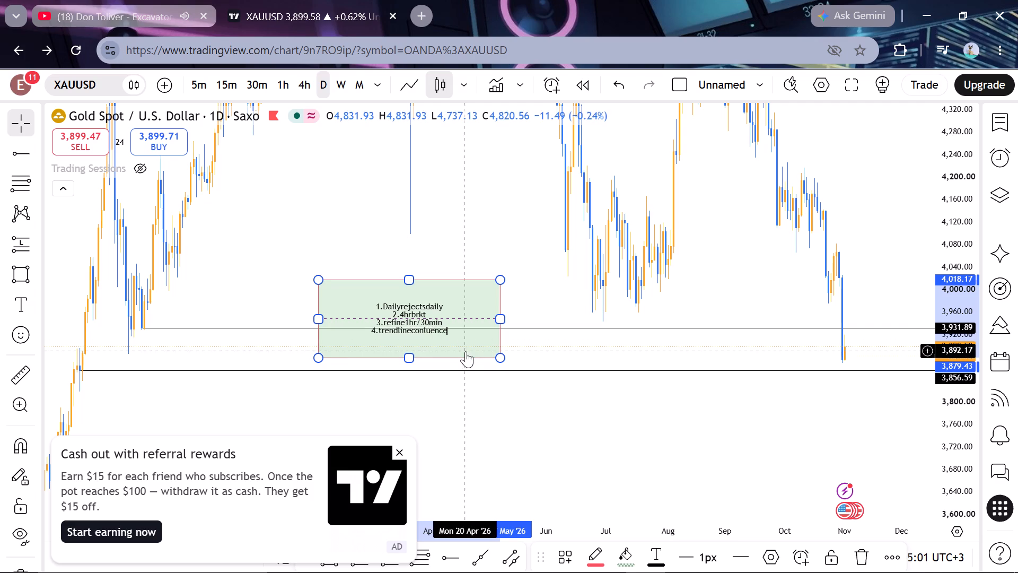
key("Left")
key("Left")
key("Left")
key("Left")
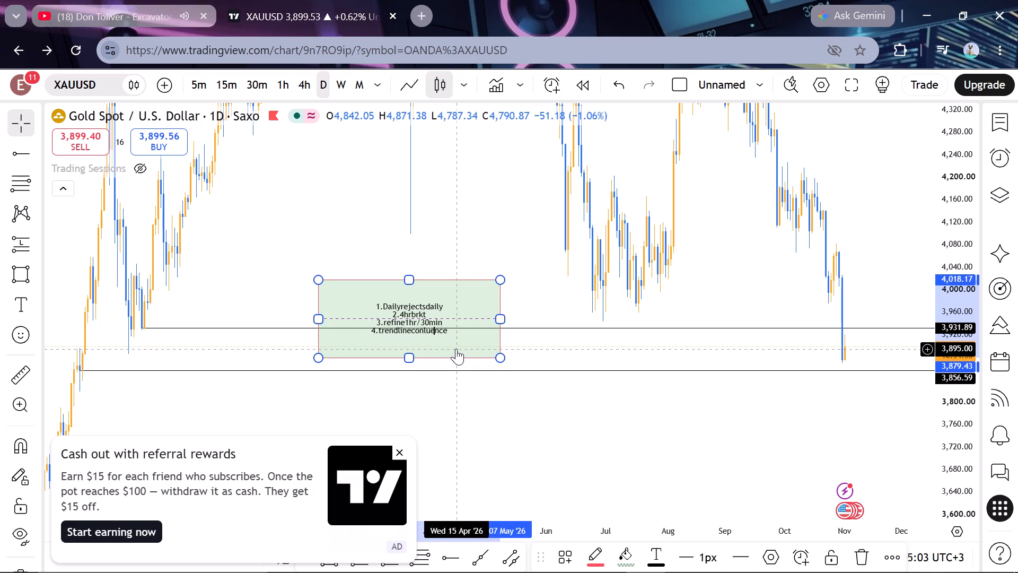
key("Left")
key("Left")
key("f")
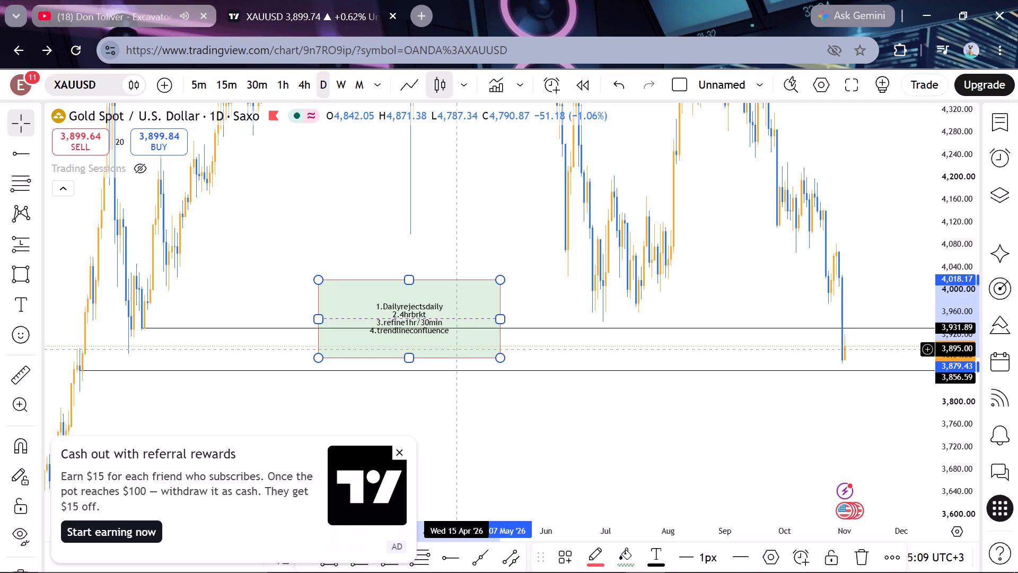
left_click(485, 340)
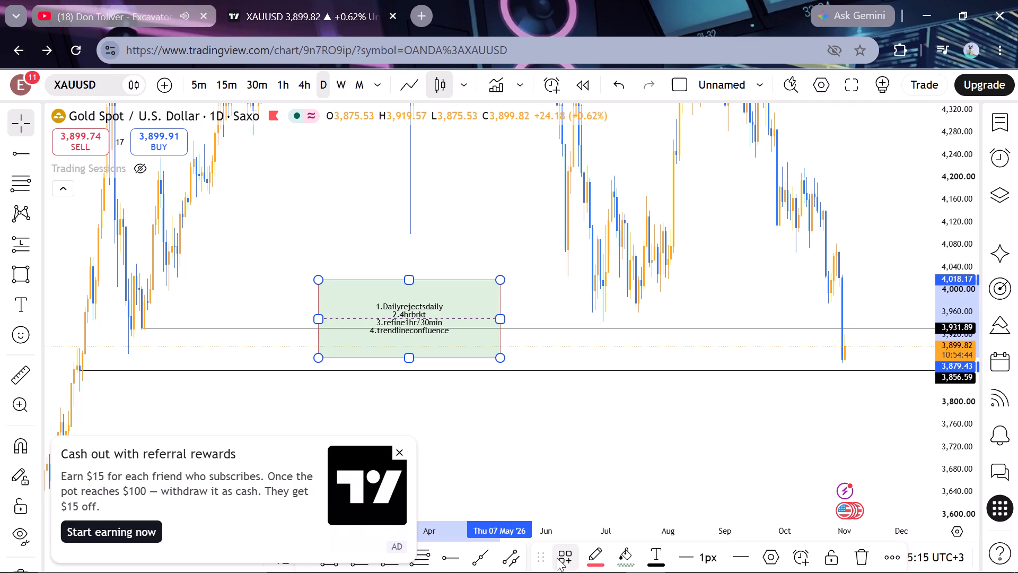
Save the checklist rectangle's settings as a drawing template named "setuprules" and accept the rectangle's settings.
left_click(892, 561)
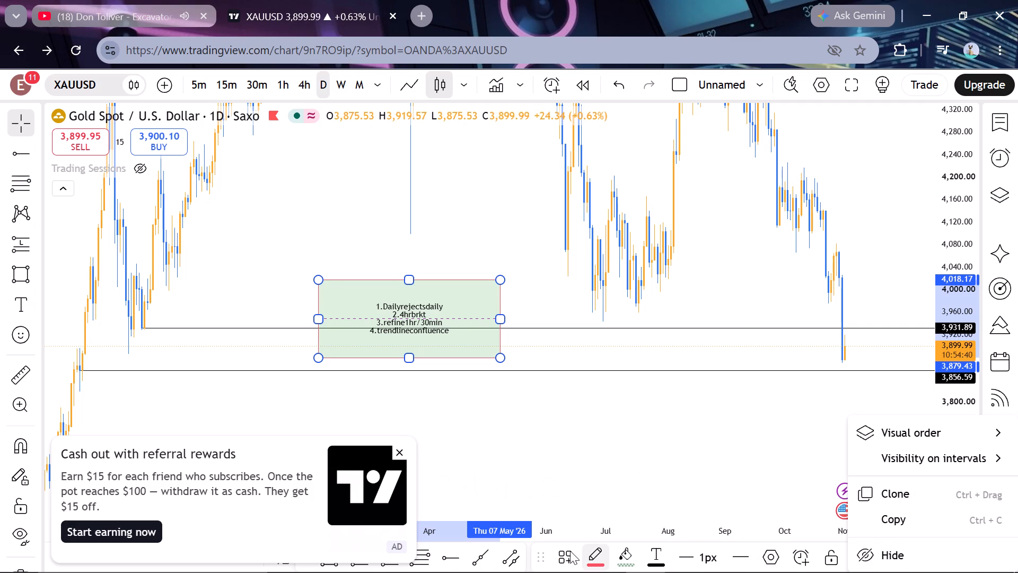
left_click(774, 557)
left_click(774, 557)
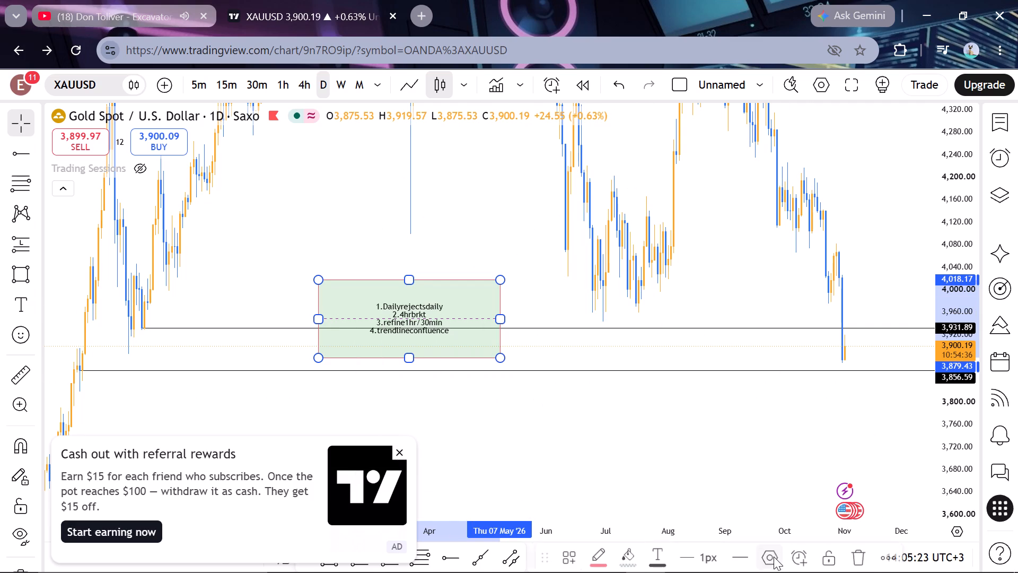
left_click(774, 557)
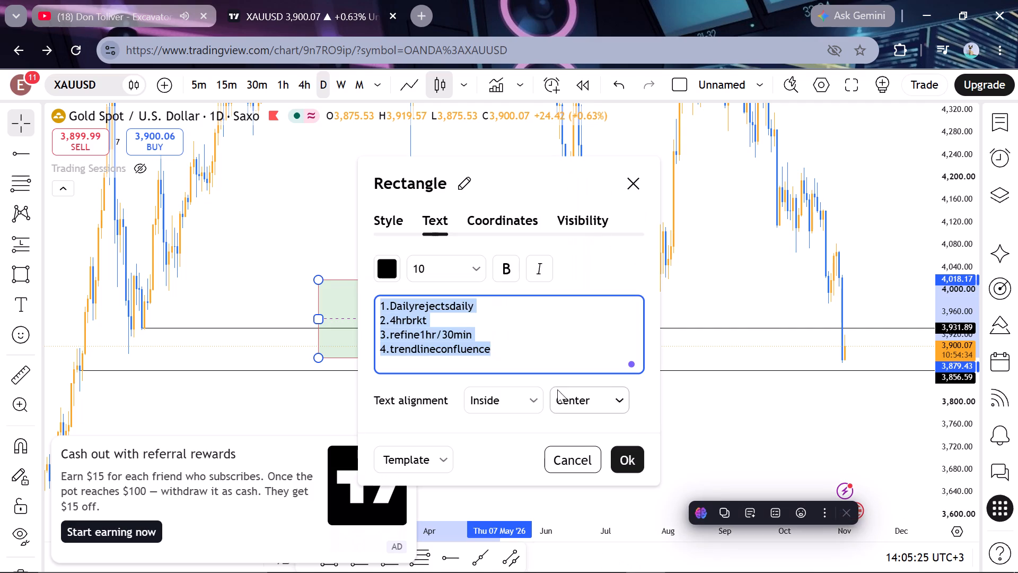
left_click(444, 455)
left_click_drag(444, 455, 424, 493)
left_click(424, 493)
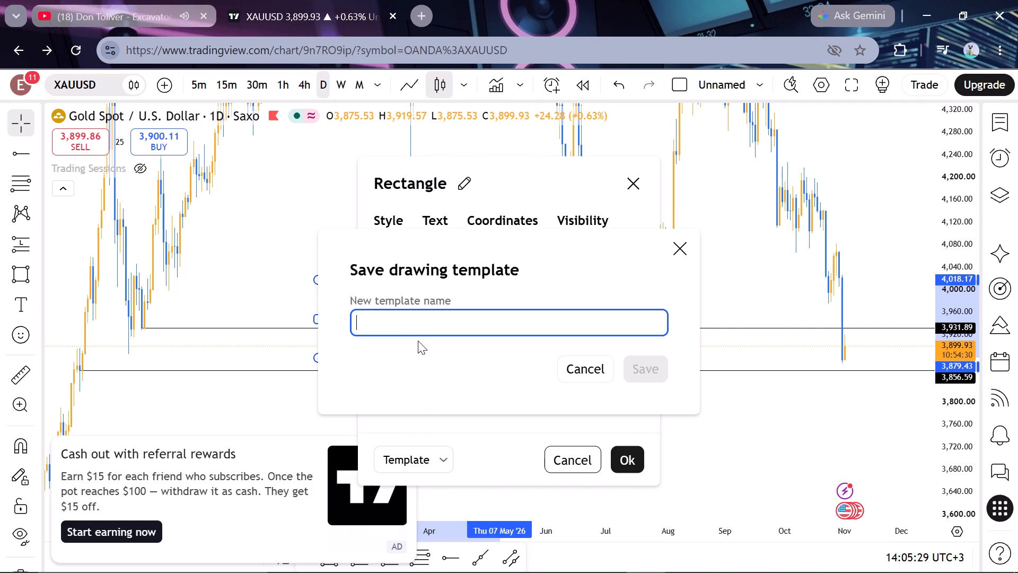
left_click(407, 316)
type("setuprules")
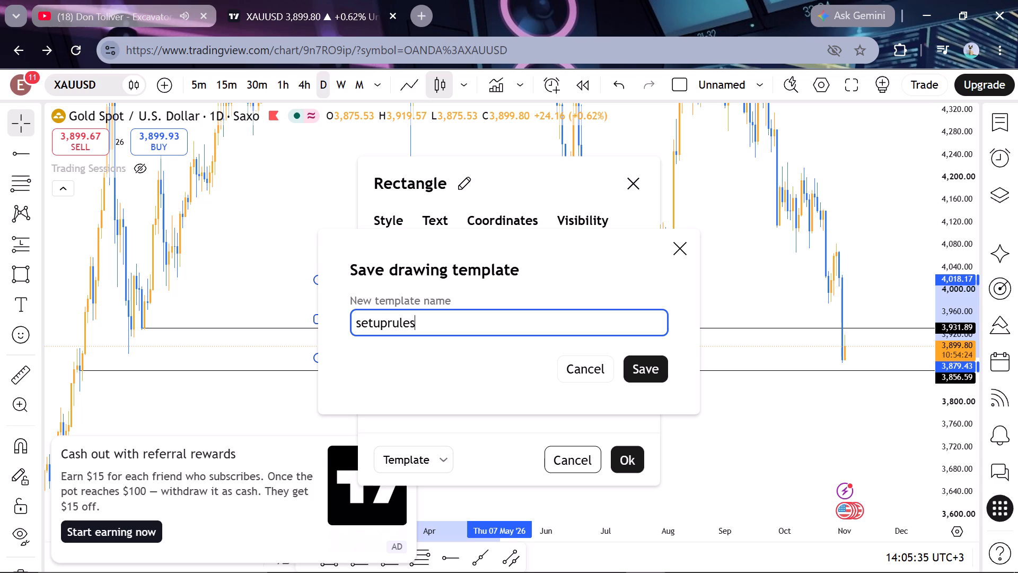
double_click(639, 371)
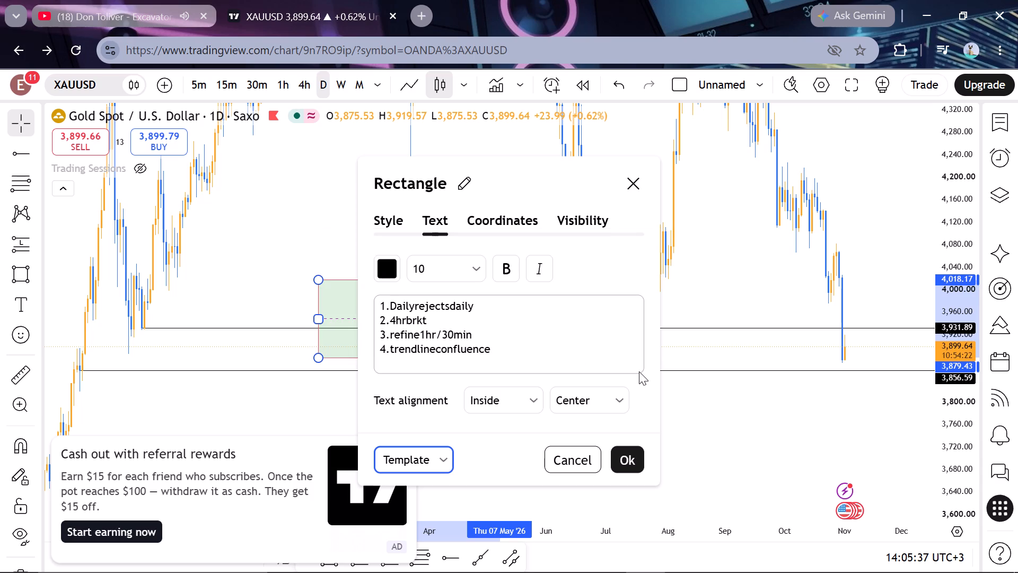
left_click(624, 457)
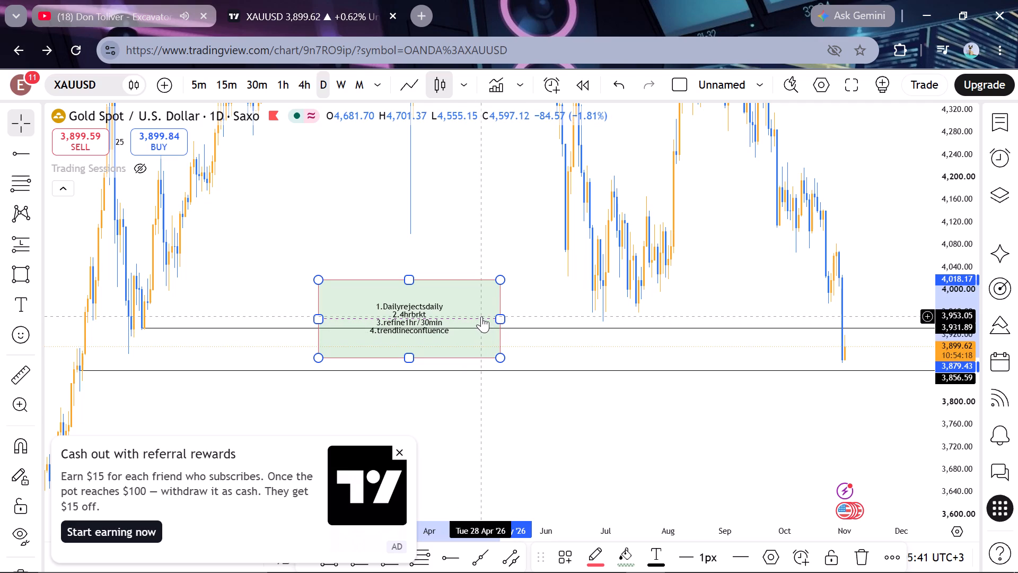
Move the checklist rectangle past the latest candle and resize it to span 11 November 2026 to 11 February 2027, about 4,046 to 3,950.
left_click_drag(481, 316, 856, 231)
scroll(493, 305, "right", 1)
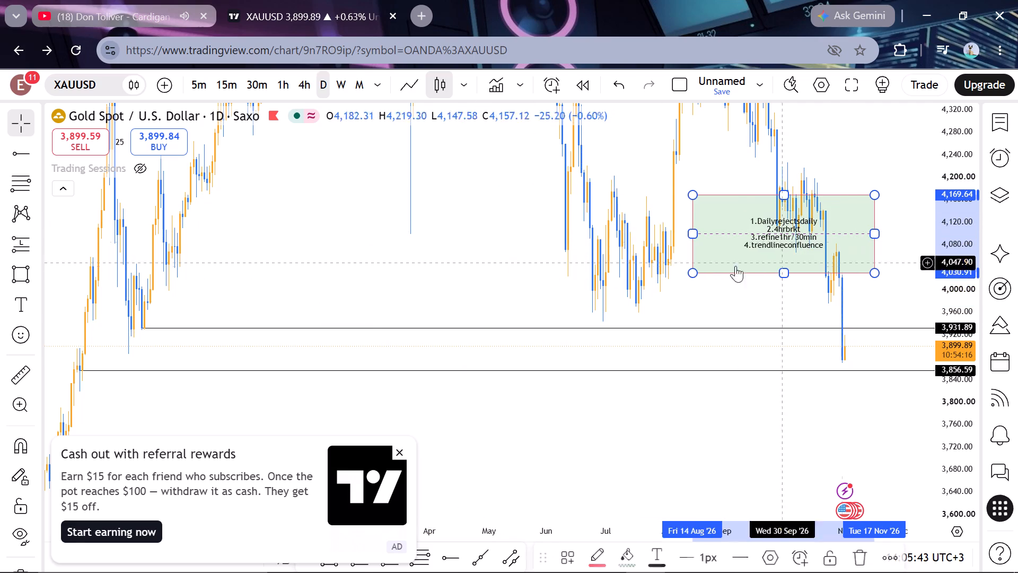
left_click_drag(668, 269, 432, 264)
scroll(655, 270, "left", 1)
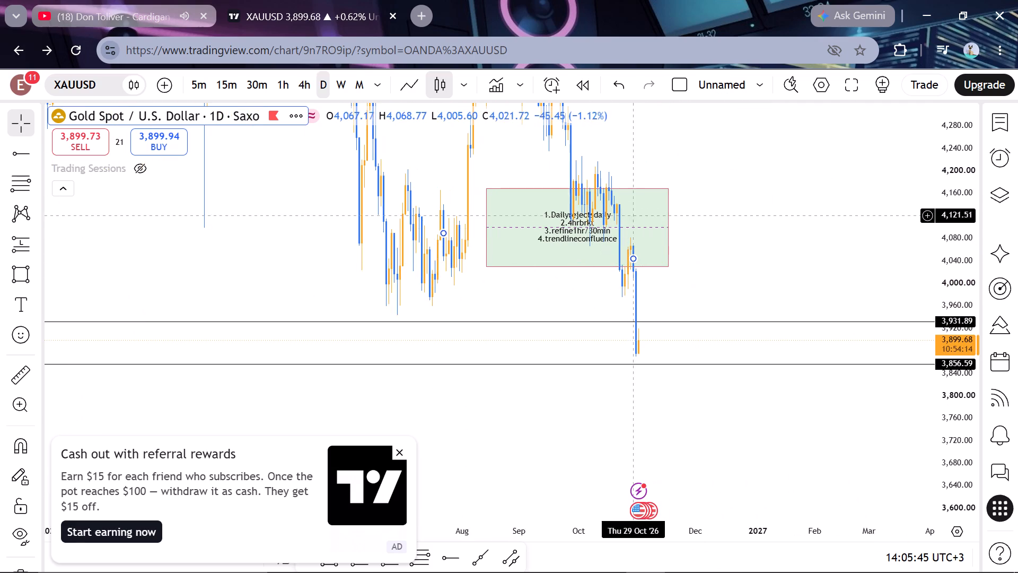
left_click_drag(634, 225, 701, 262)
scroll(643, 229, "right", 1)
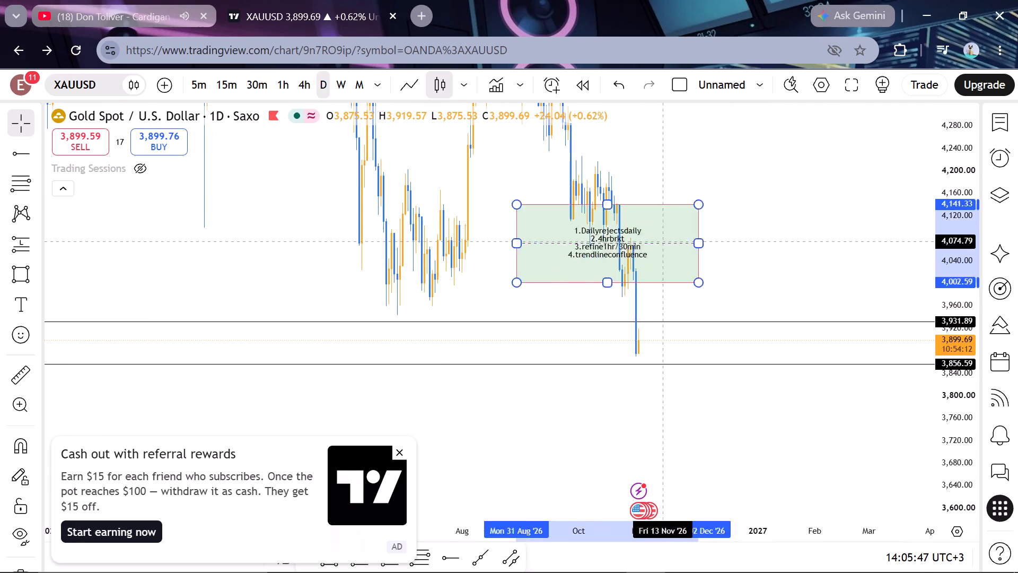
scroll(701, 262, "right", 1)
left_click_drag(701, 262, 800, 273)
left_click_drag(656, 233, 659, 257)
left_click_drag(745, 312, 745, 326)
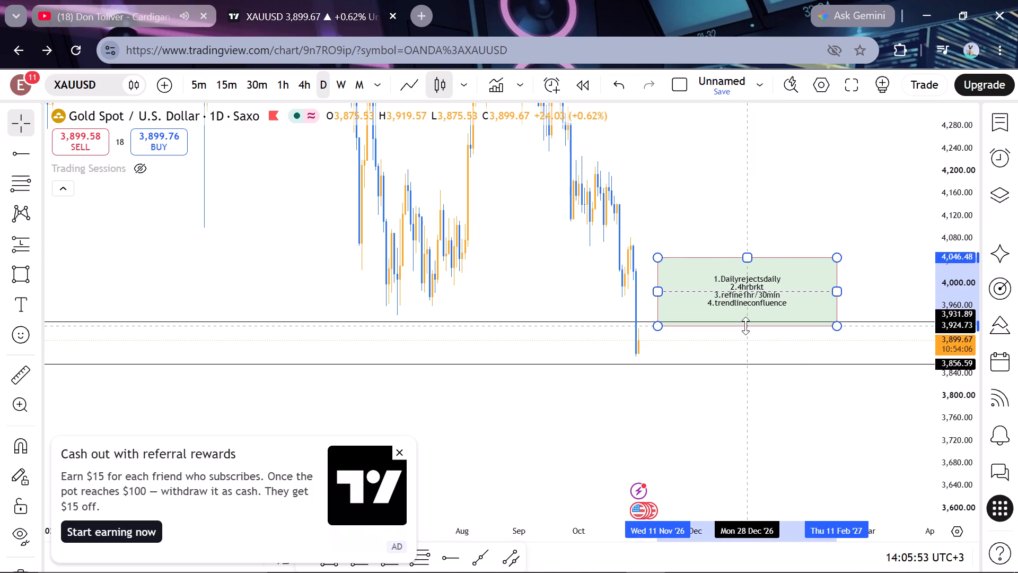
left_click_drag(745, 326, 731, 310)
Move the rectangle back beneath the August–October candles and shrink it to span 10 August to 12 October 2026, about 4,018 to 3,940.
left_click_drag(398, 336, 651, 353)
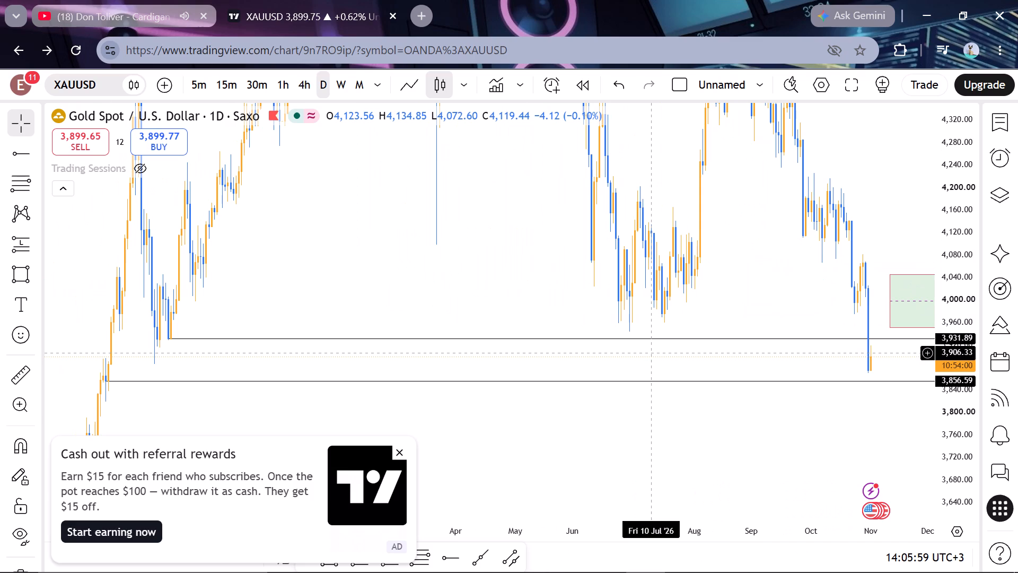
left_click_drag(781, 279, 594, 266)
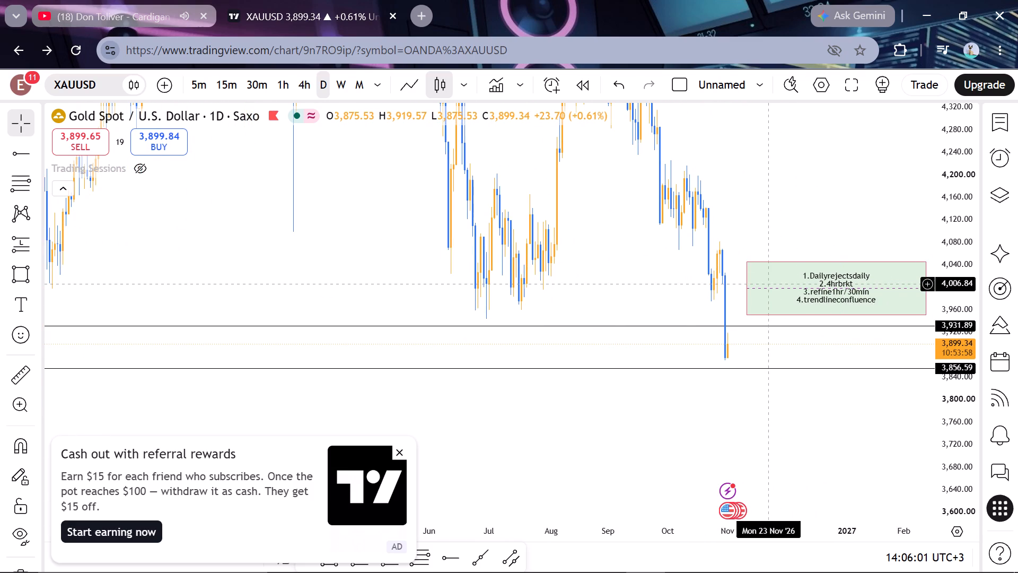
left_click_drag(768, 289, 589, 282)
scroll(763, 289, "left", 1)
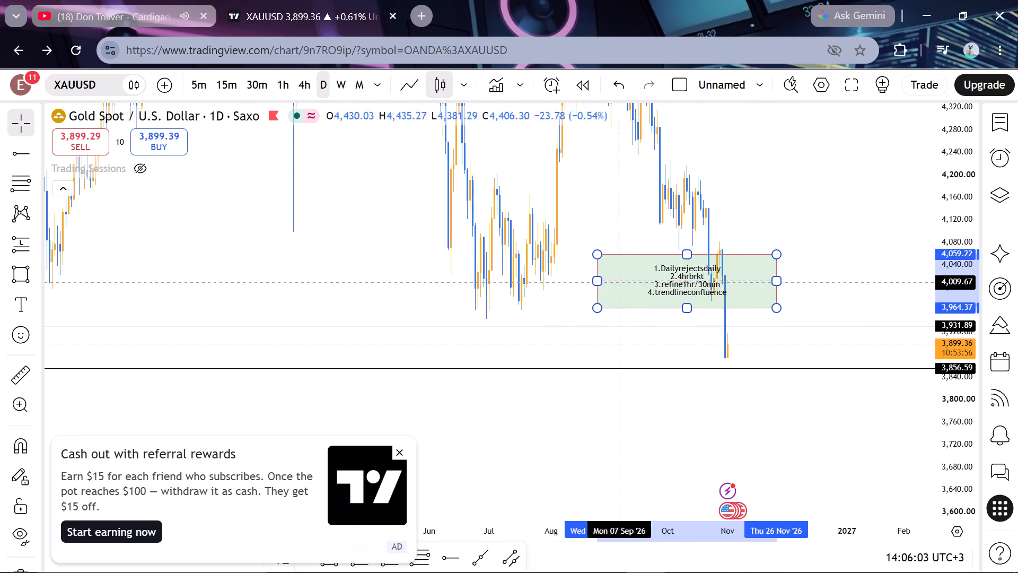
scroll(589, 282, "left", 1)
left_click_drag(589, 282, 548, 290)
left_click_drag(526, 290, 568, 303)
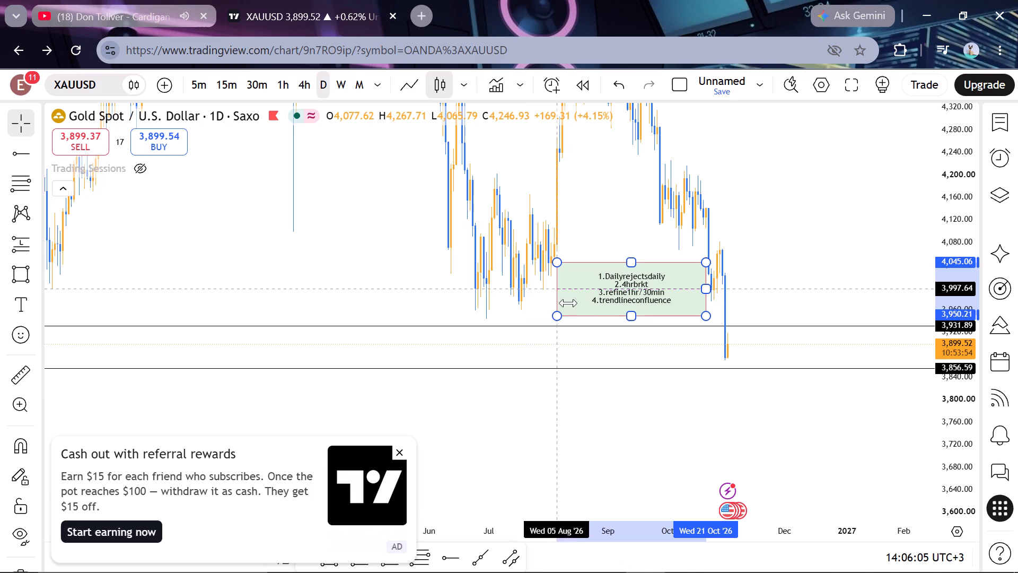
left_click_drag(568, 303, 581, 308)
left_click_drag(584, 264, 584, 272)
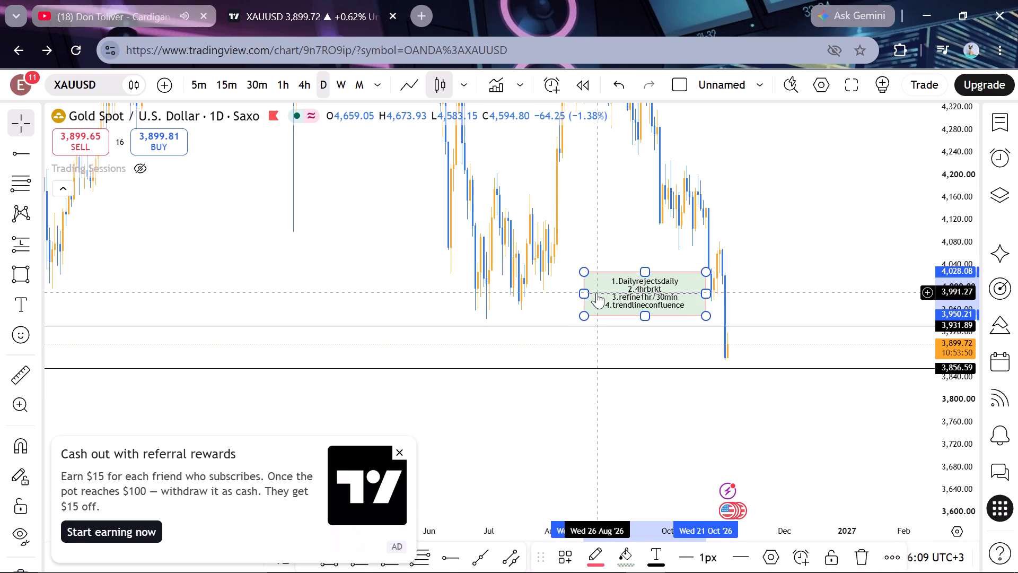
left_click_drag(596, 292, 578, 298)
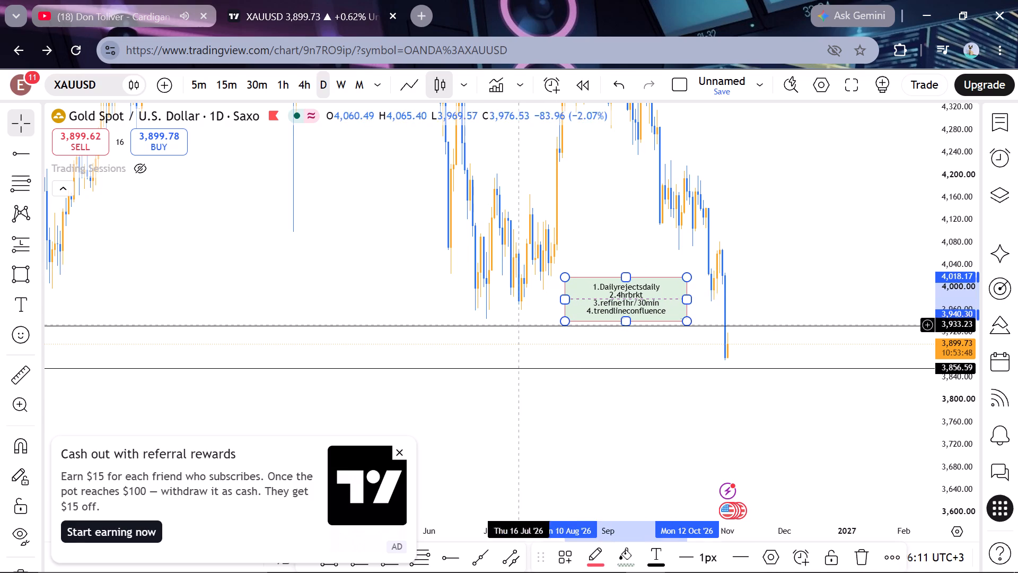
Dismiss the referral rewards advertisement and bring both horizontal rays' starting candles and the latest candle into view.
left_click_drag(409, 349, 484, 351)
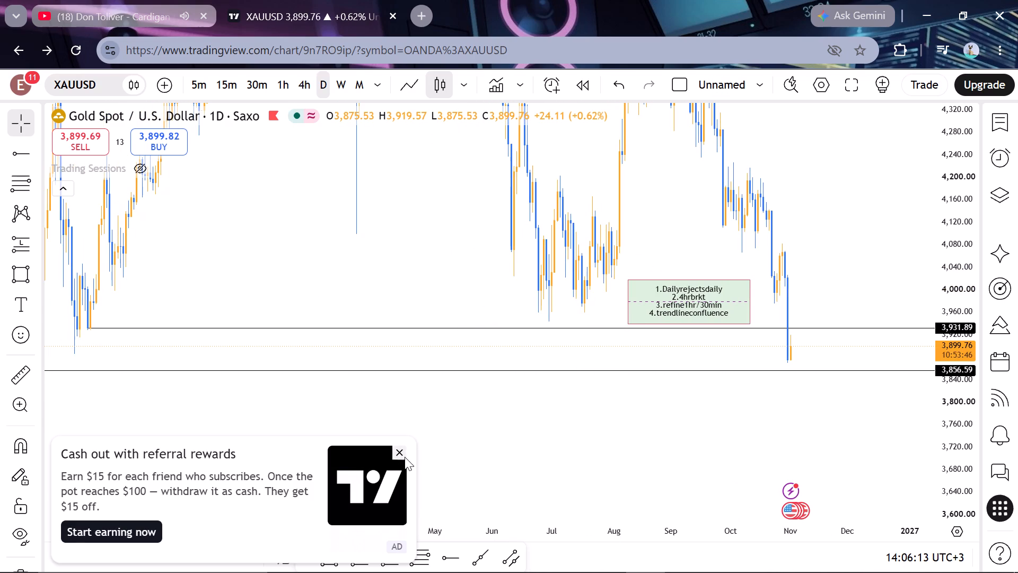
left_click(400, 456)
left_click_drag(264, 436, 476, 428)
left_click_drag(425, 423, 460, 421)
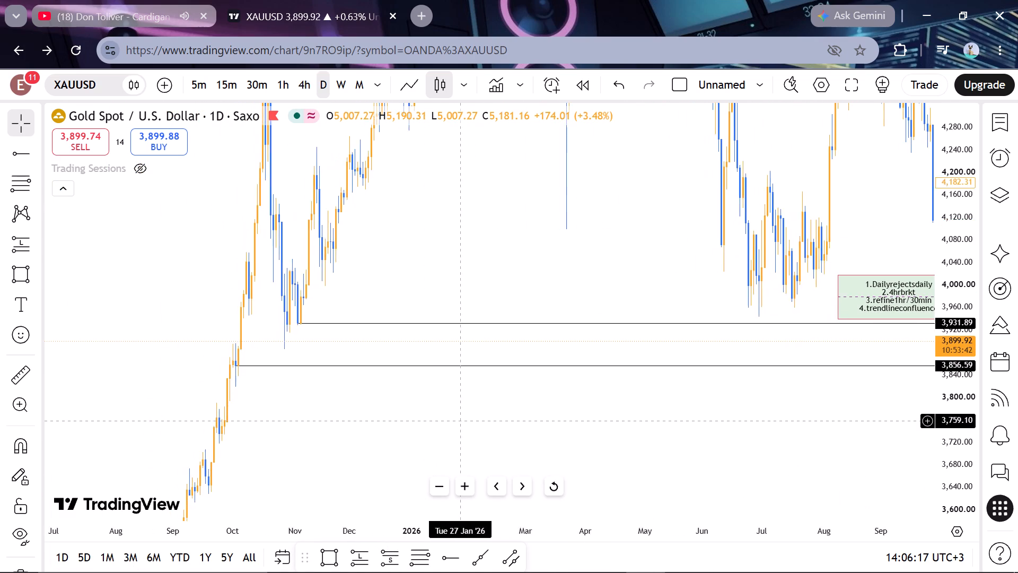
left_click_drag(460, 421, 381, 430)
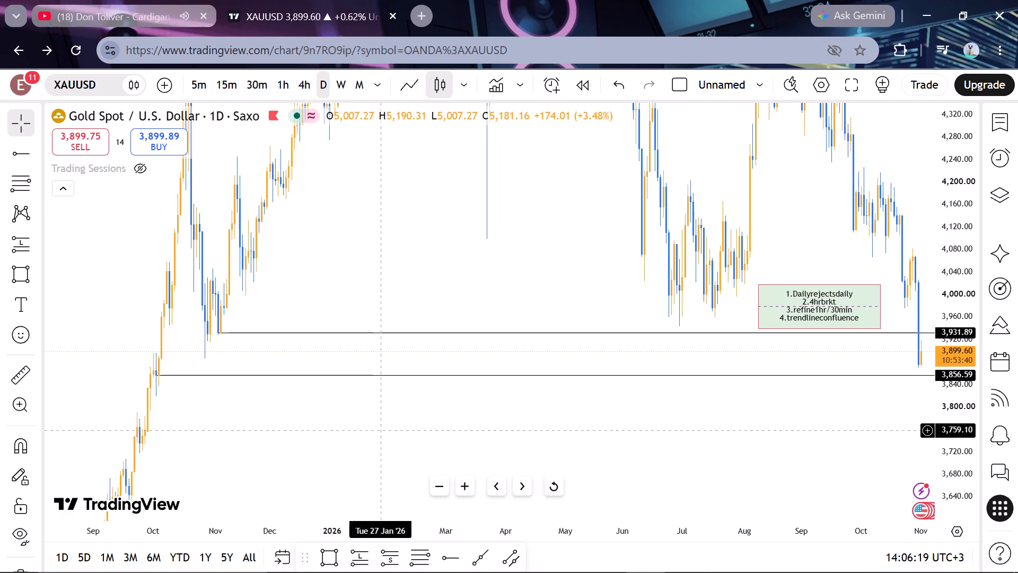
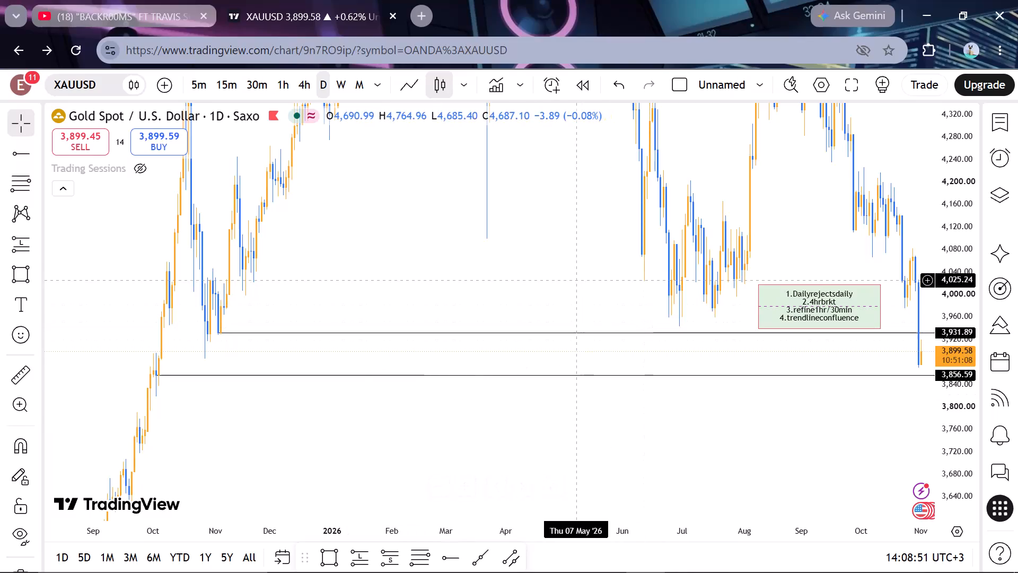
Narrow the checklist rectangle by moving its starting edge to 24 August 2026, keeping its end at 12 October 2026.
left_click_drag(577, 281, 368, 267)
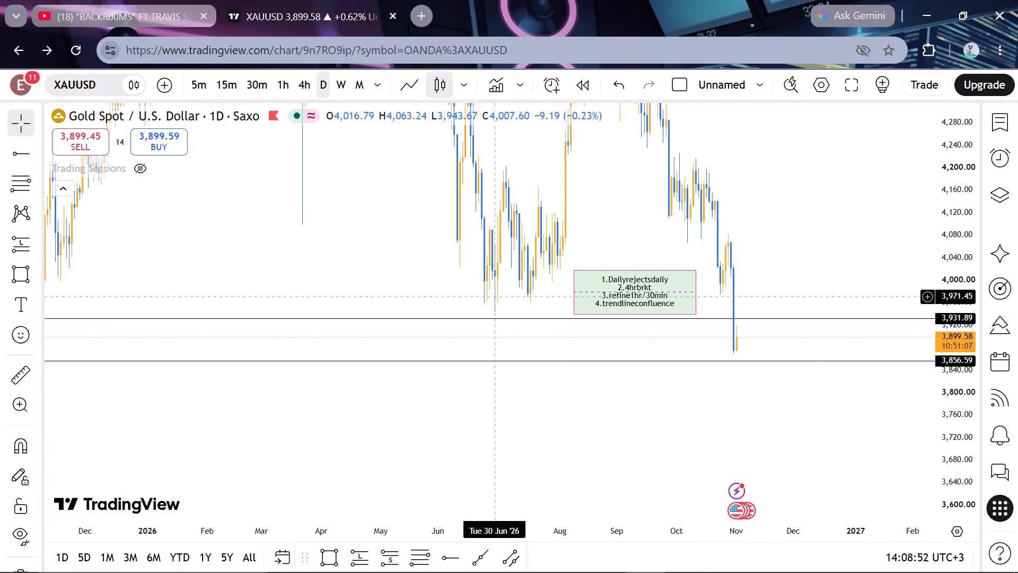
left_click_drag(574, 295, 600, 301)
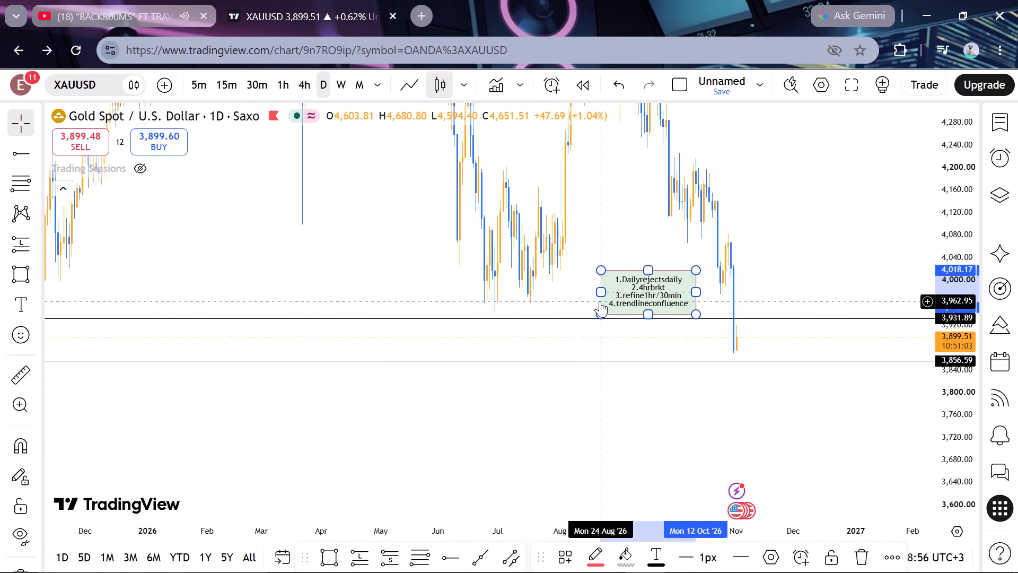
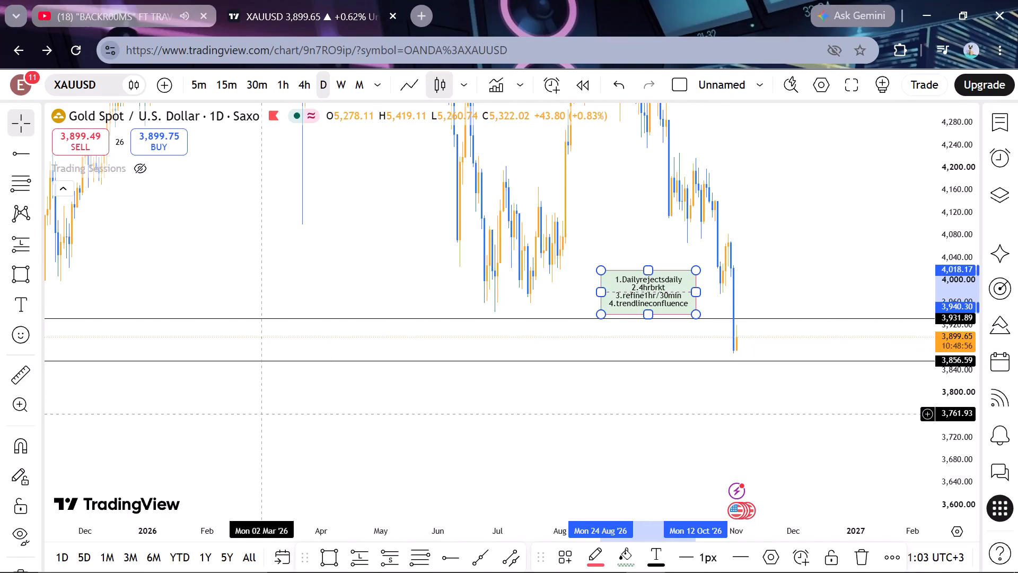
Delete the lower horizontal ray at 3,856.59, anchored at 2 October 2025, from the daily gold chart.
left_click_drag(261, 414, 587, 424)
left_click_drag(341, 431, 247, 399)
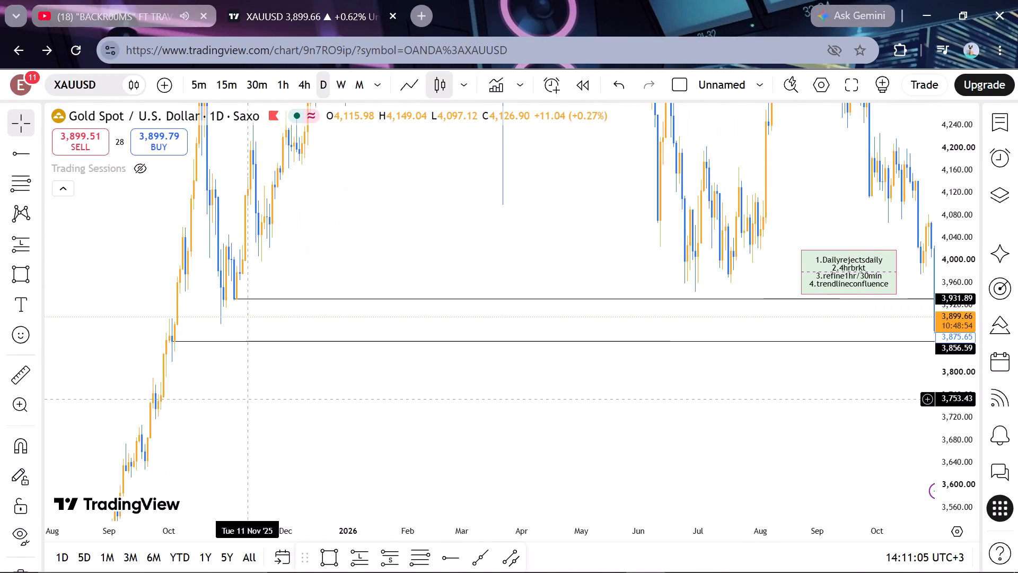
left_click_drag(343, 381, 173, 379)
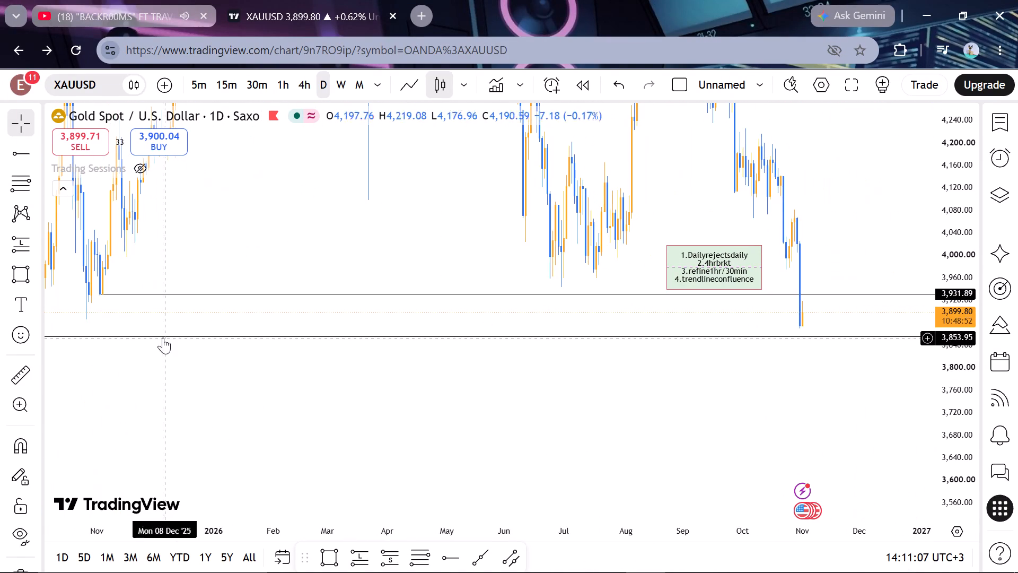
left_click_drag(152, 371, 300, 369)
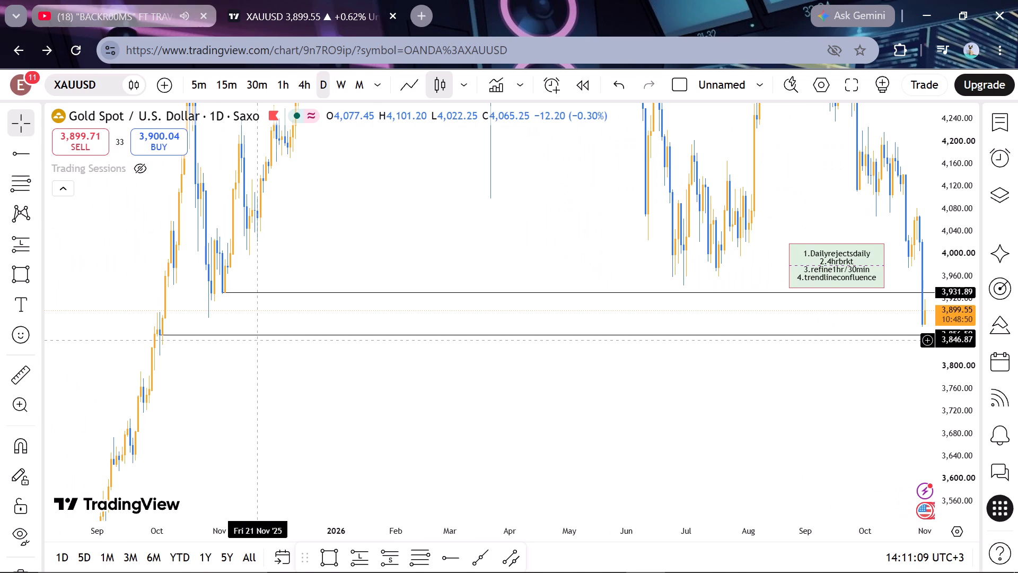
left_click(257, 335)
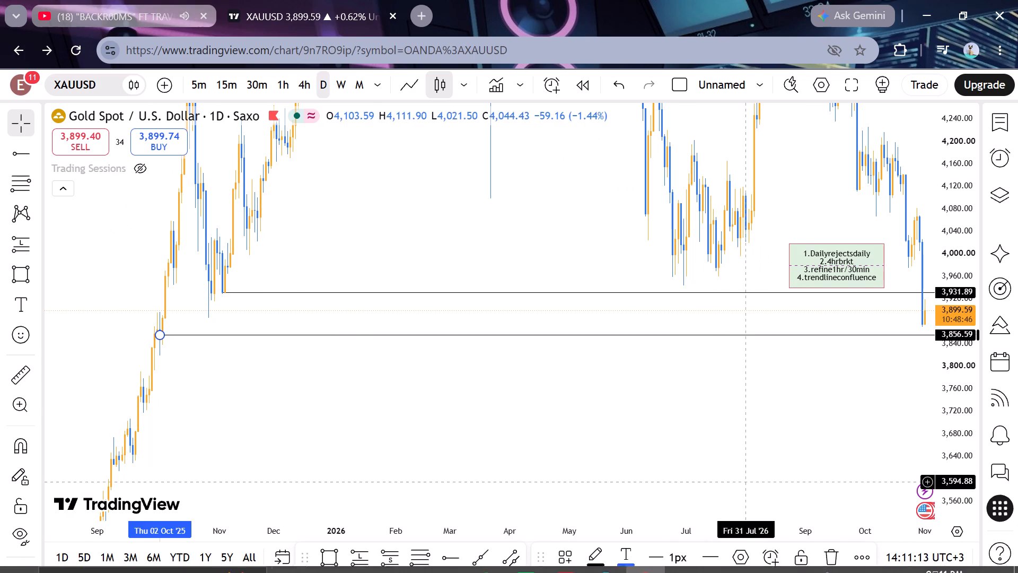
left_click(828, 550)
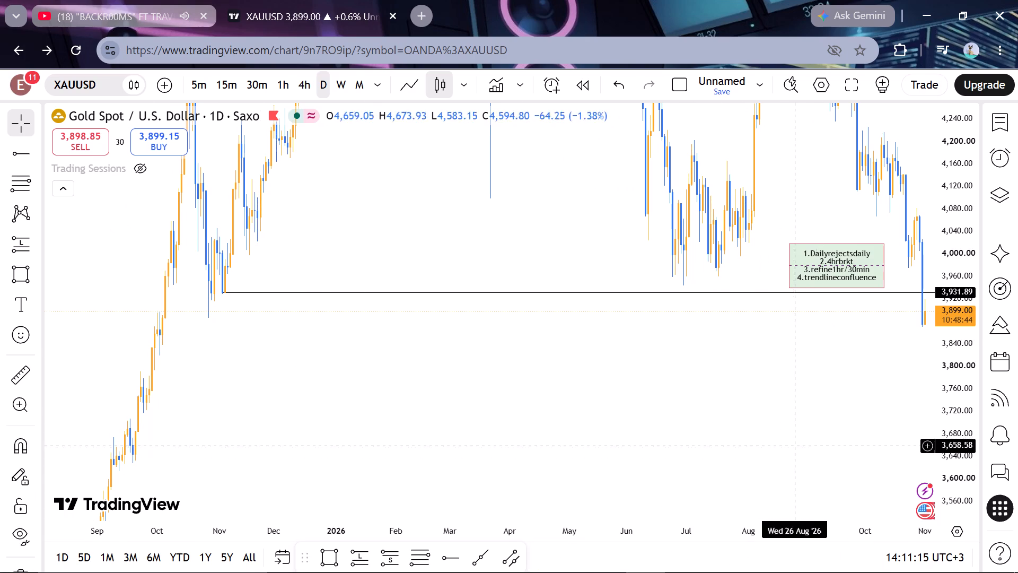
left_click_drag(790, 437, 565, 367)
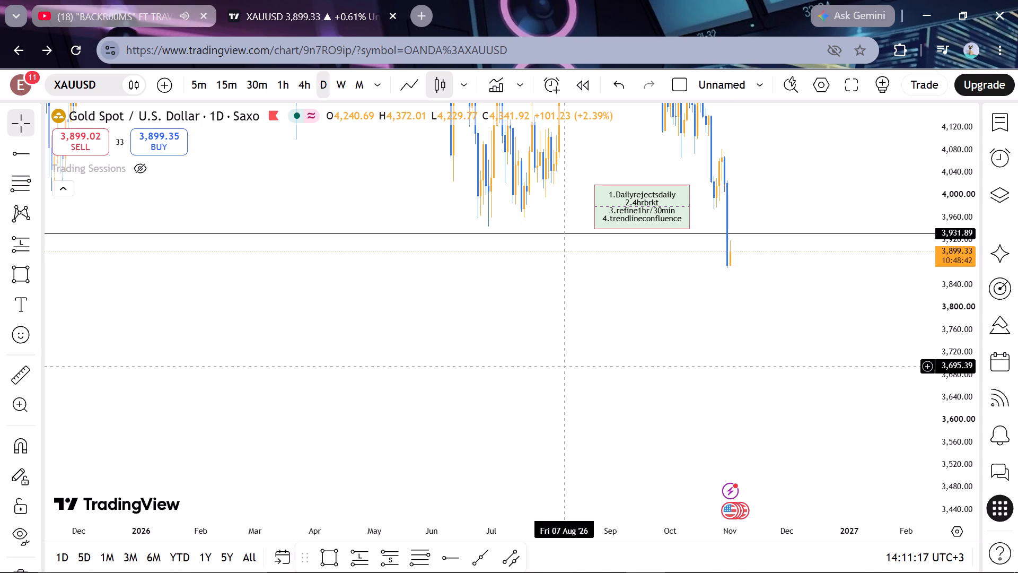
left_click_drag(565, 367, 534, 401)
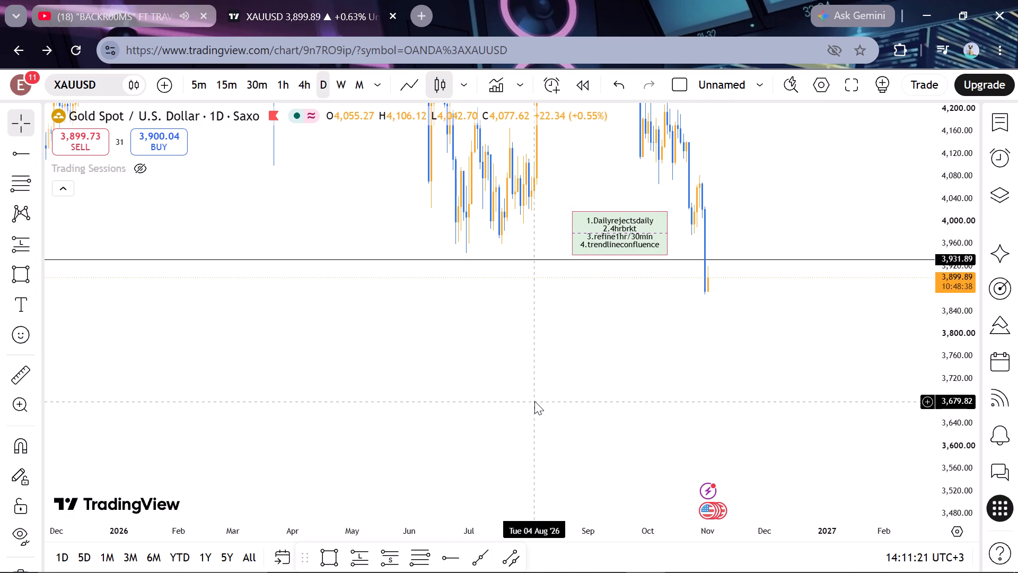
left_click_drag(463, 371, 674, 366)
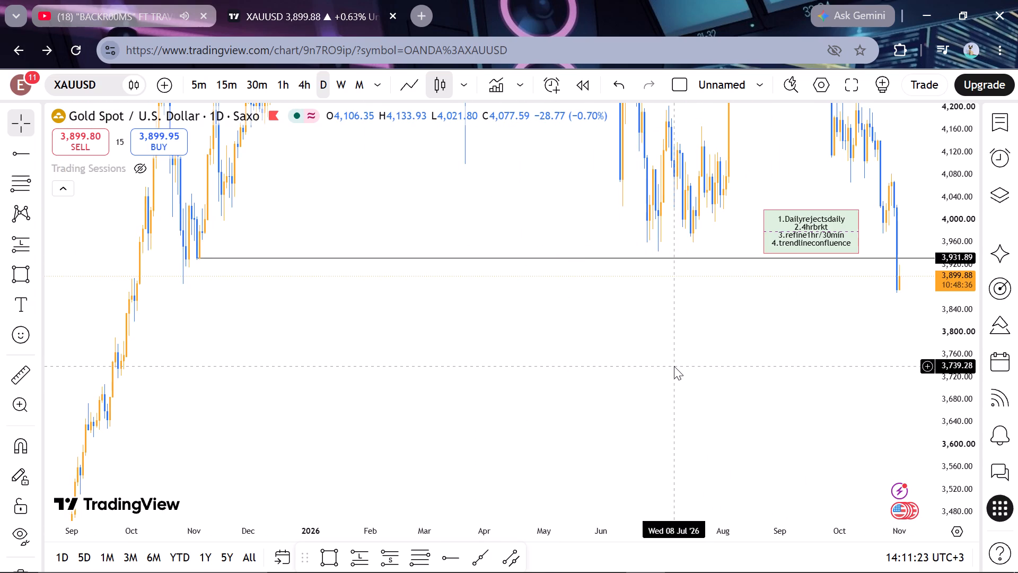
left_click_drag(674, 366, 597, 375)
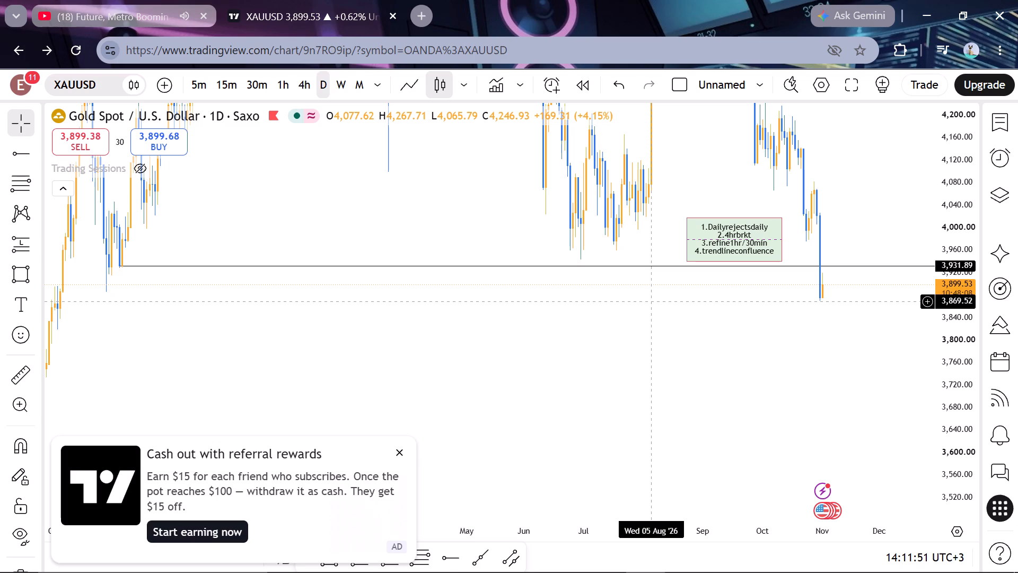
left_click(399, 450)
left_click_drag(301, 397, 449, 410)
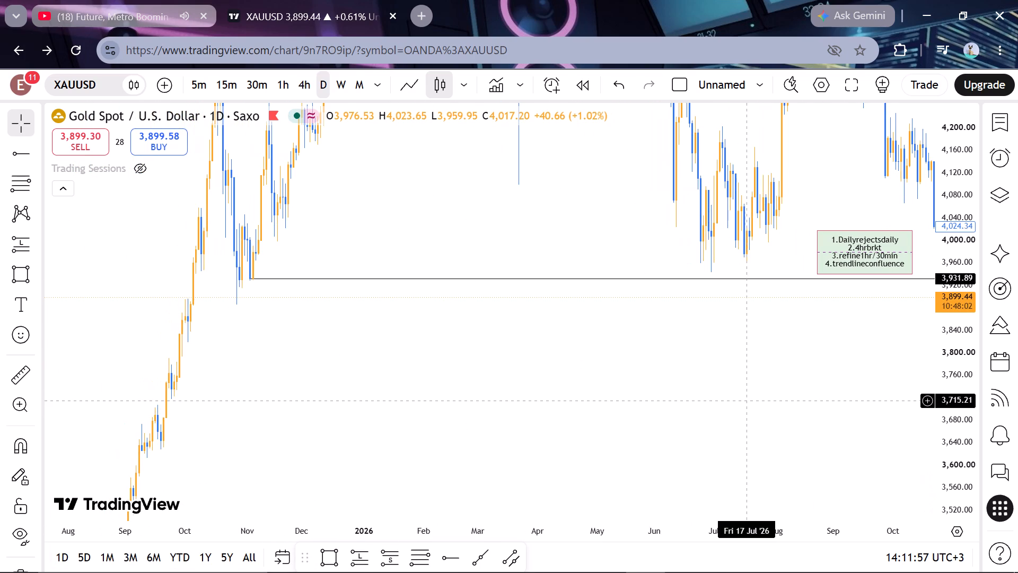
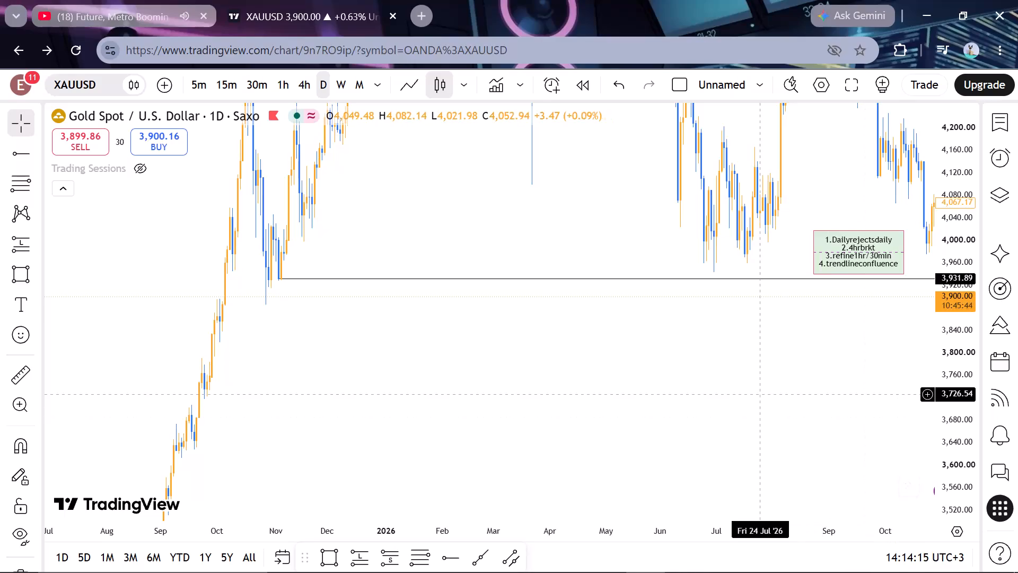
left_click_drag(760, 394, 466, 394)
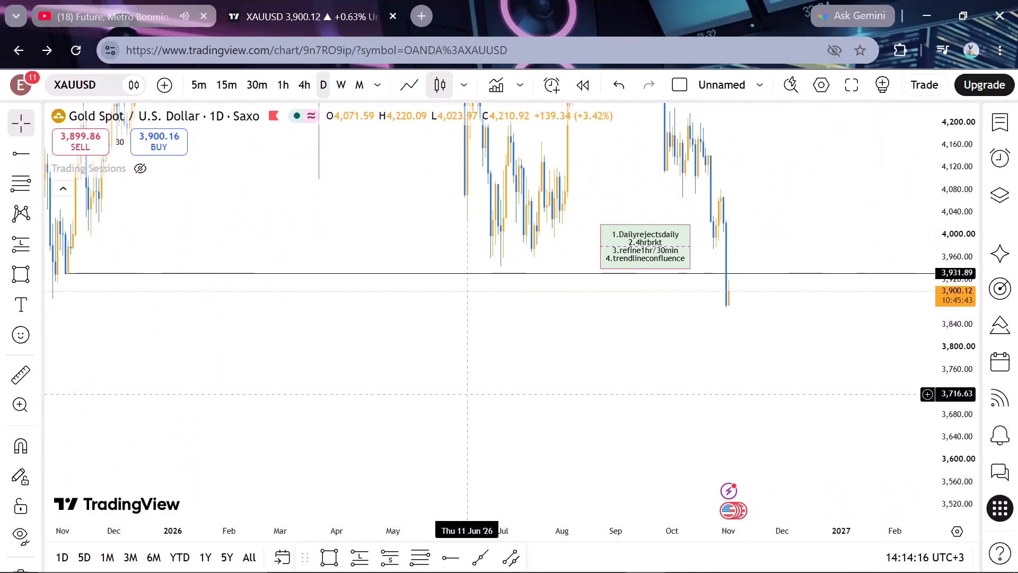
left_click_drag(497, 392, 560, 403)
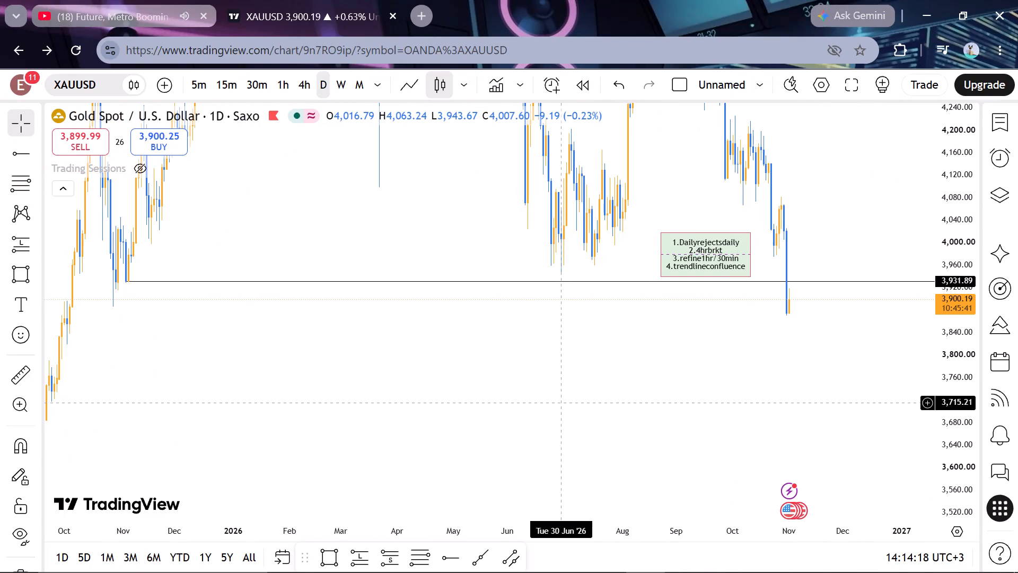
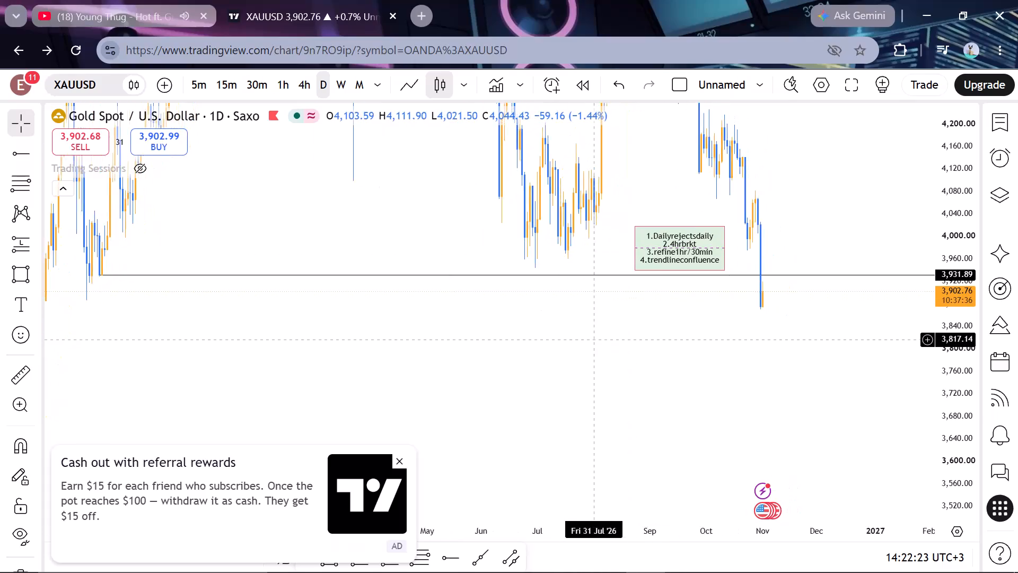
Dismiss the referral rewards advertisement covering the lower part of the gold chart.
left_click_drag(461, 319, 517, 327)
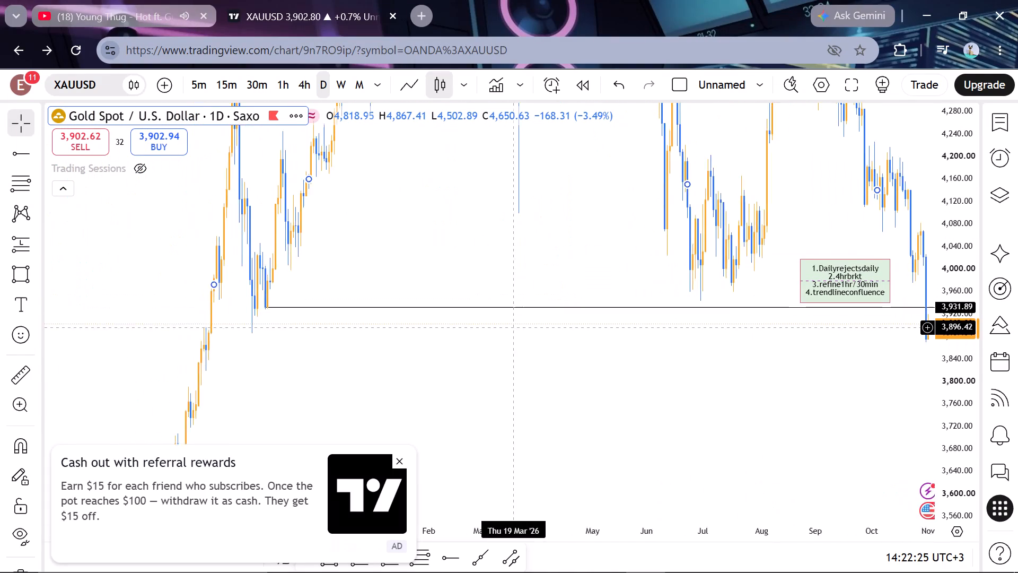
left_click_drag(517, 327, 485, 334)
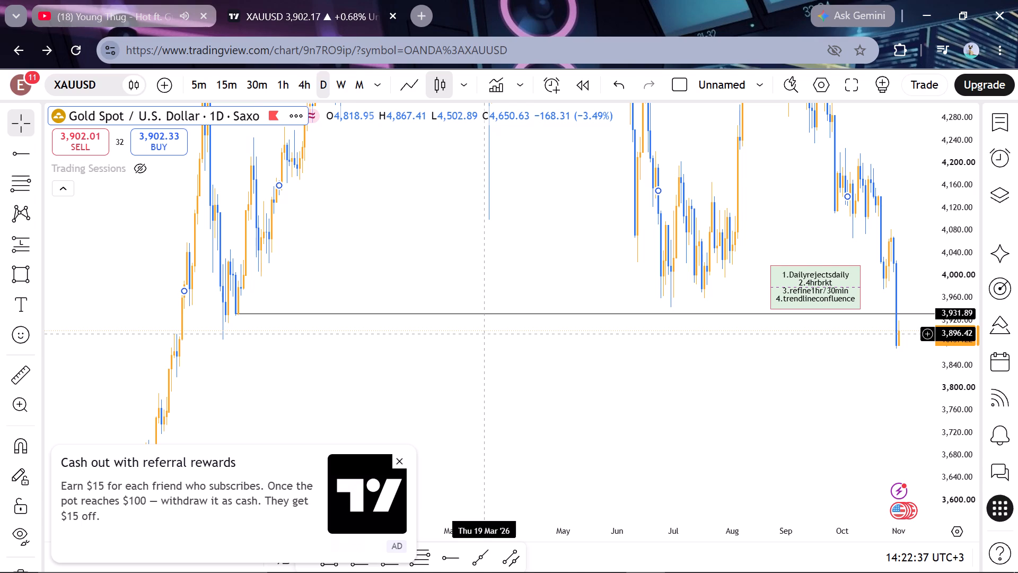
left_click_drag(540, 345, 433, 355)
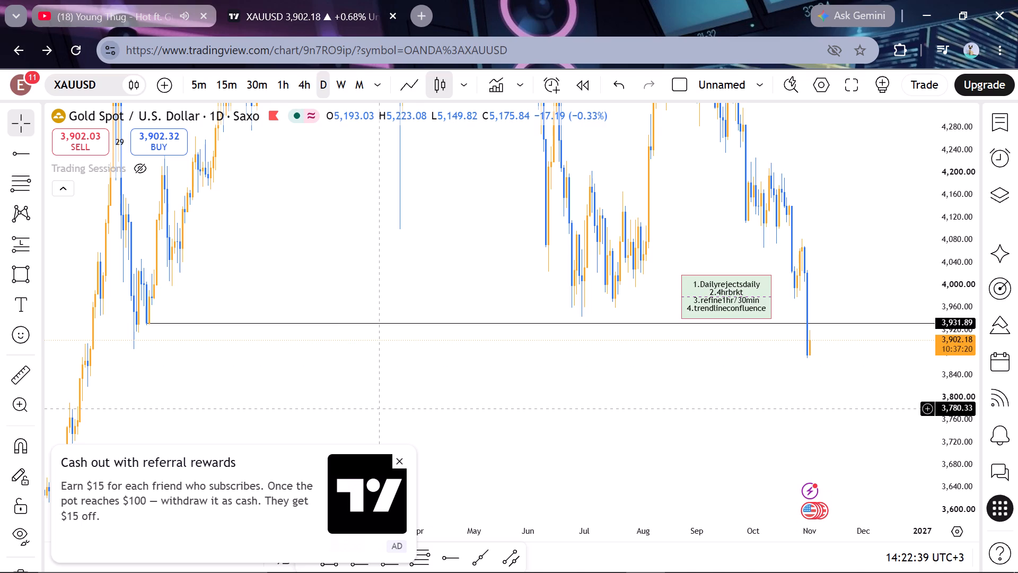
left_click(398, 459)
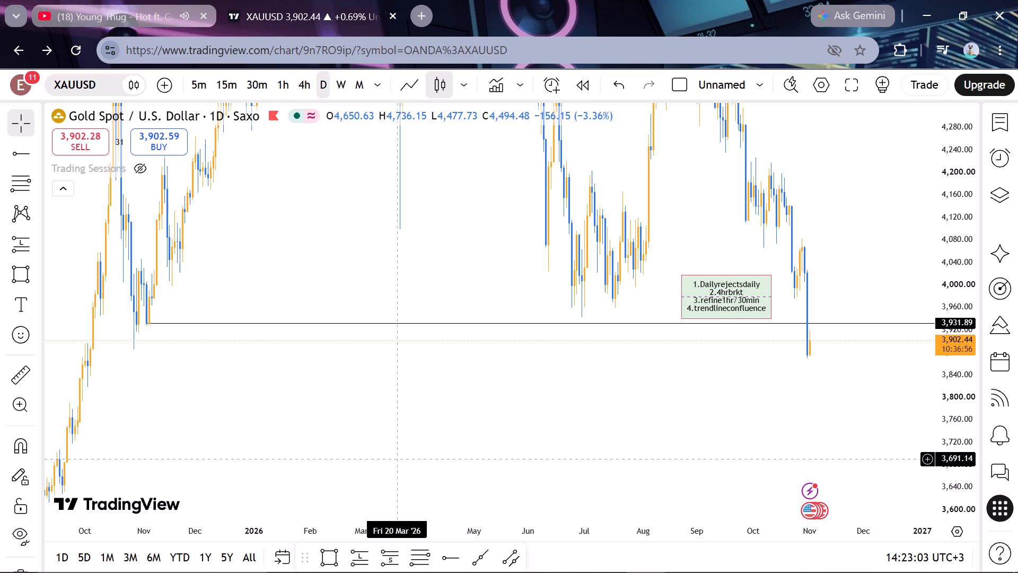
Place a horizontal ray on the daily chart at 4,077.97, starting from the 4 August candle.
left_click(522, 334)
left_click(559, 283)
left_click_drag(559, 283, 470, 342)
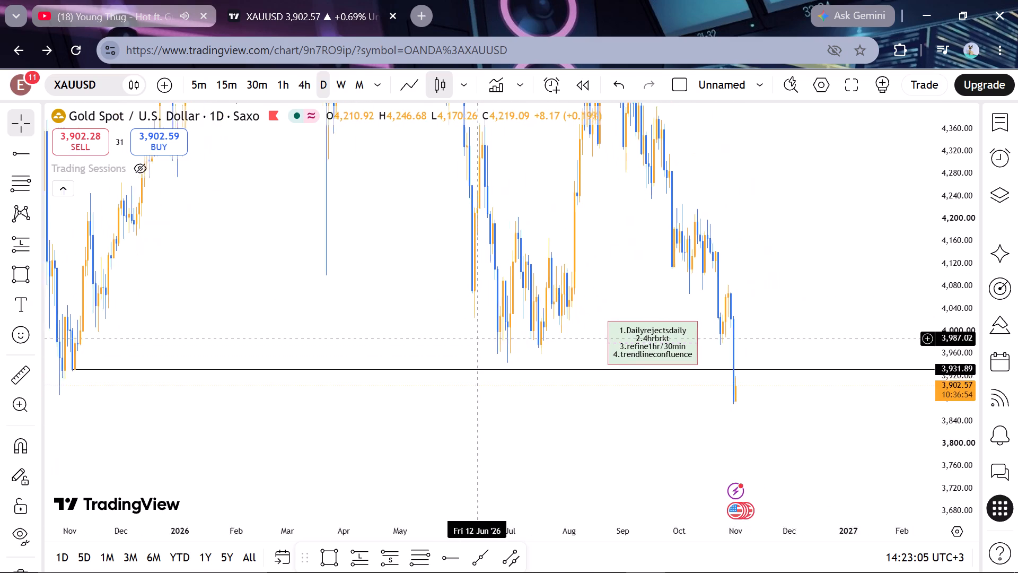
left_click_drag(470, 342, 467, 342)
left_click(885, 254)
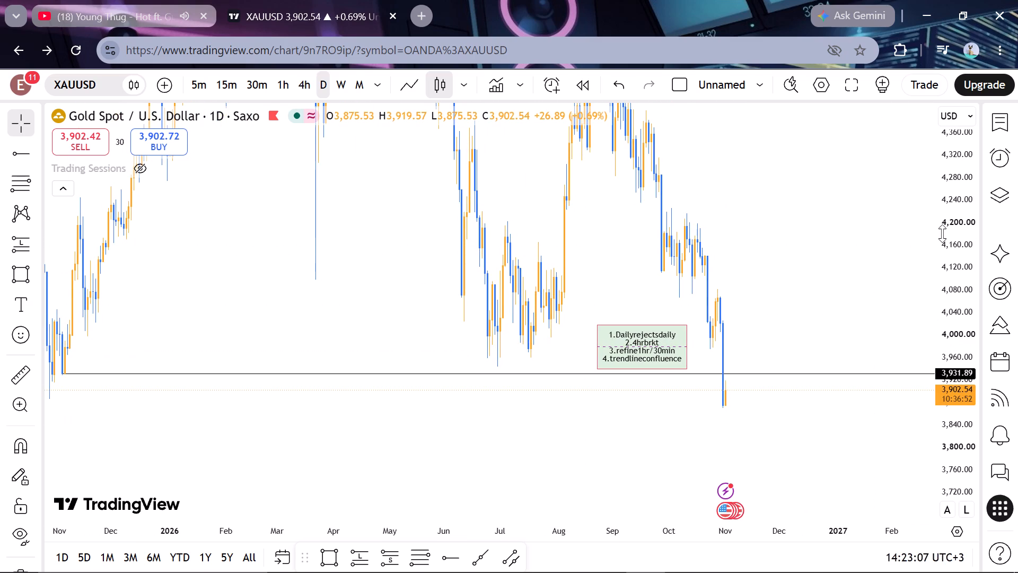
left_click_drag(739, 289, 647, 276)
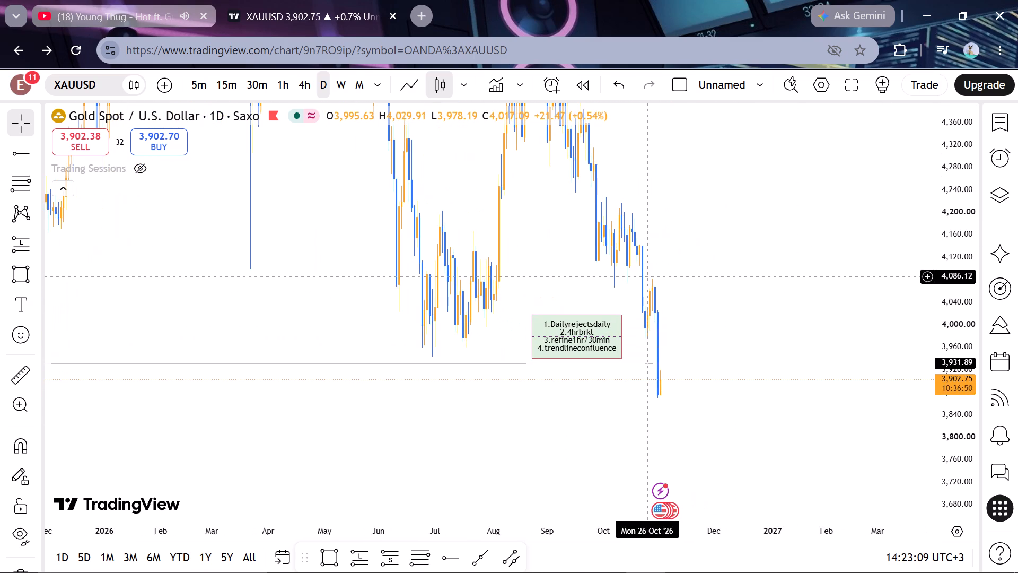
scroll(647, 276, "left", 1)
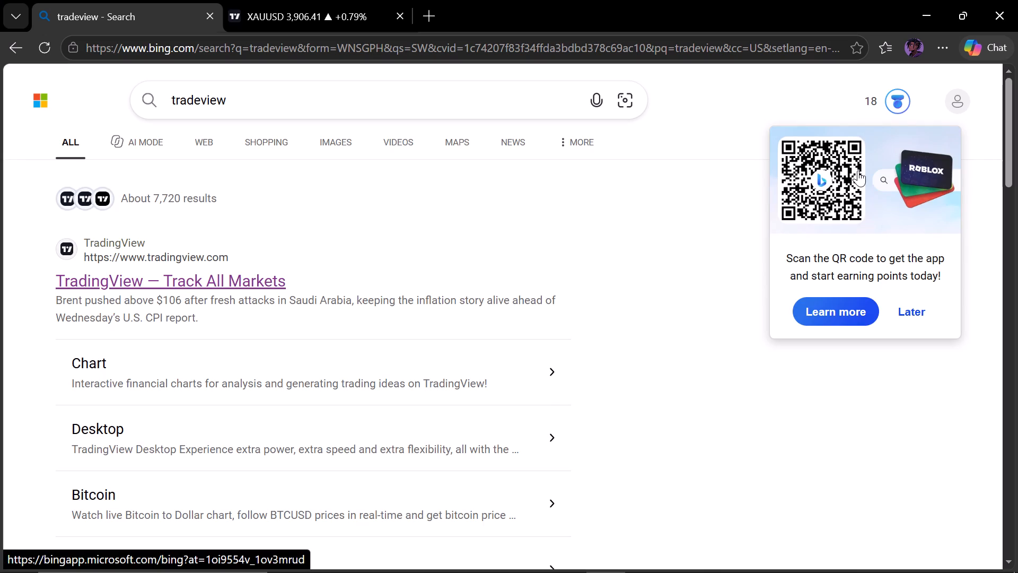
left_click(918, 19)
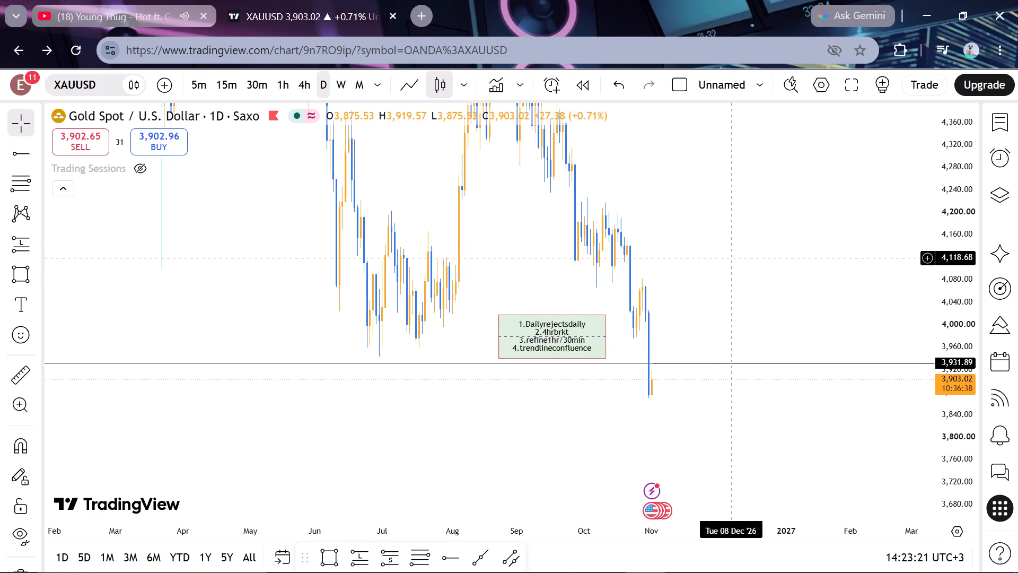
left_click_drag(950, 140, 942, 164)
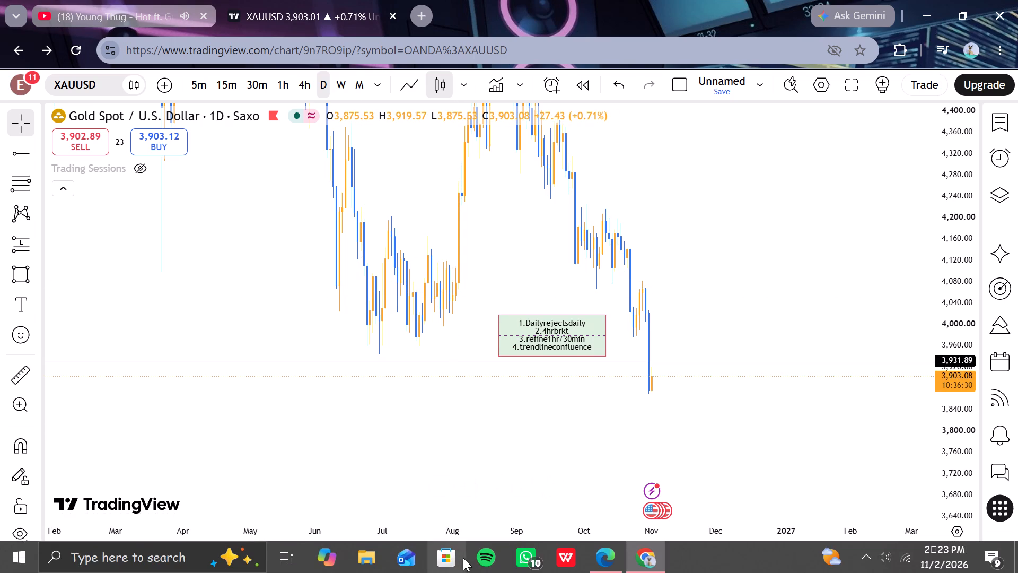
left_click(446, 565)
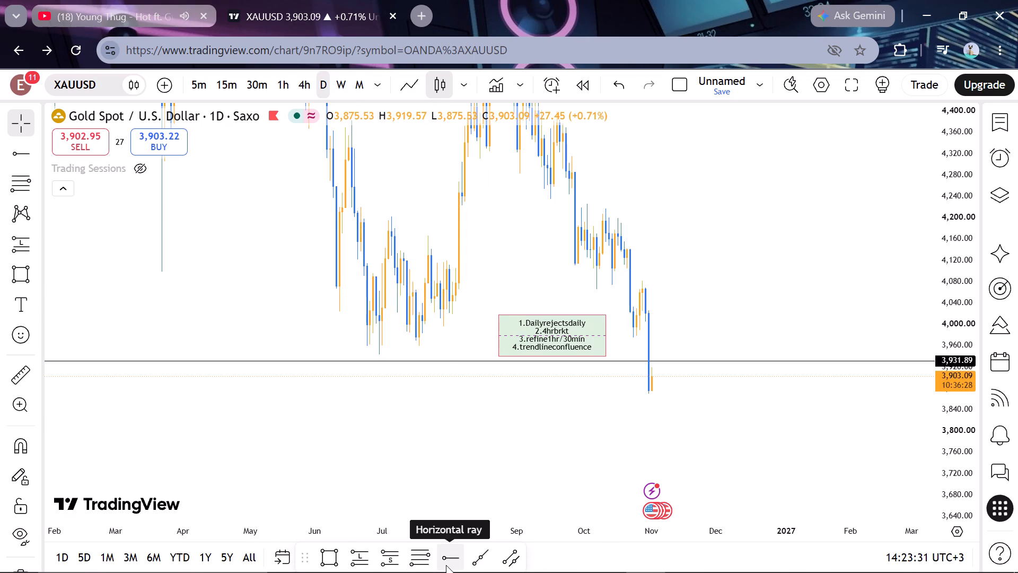
left_click(457, 283)
Turn on magnet mode so that drawings snap to price.
left_click_drag(575, 255, 465, 218)
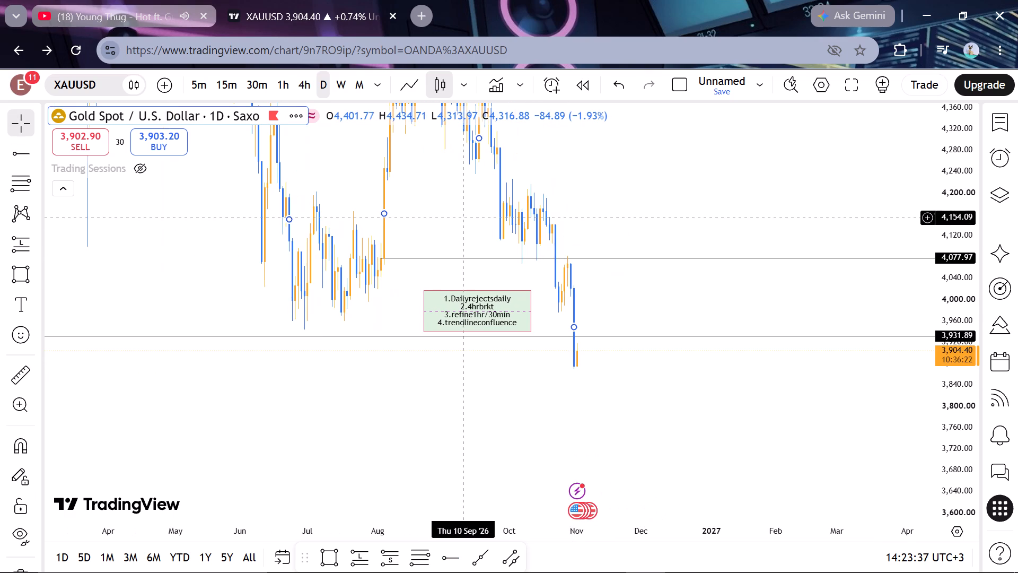
left_click(17, 449)
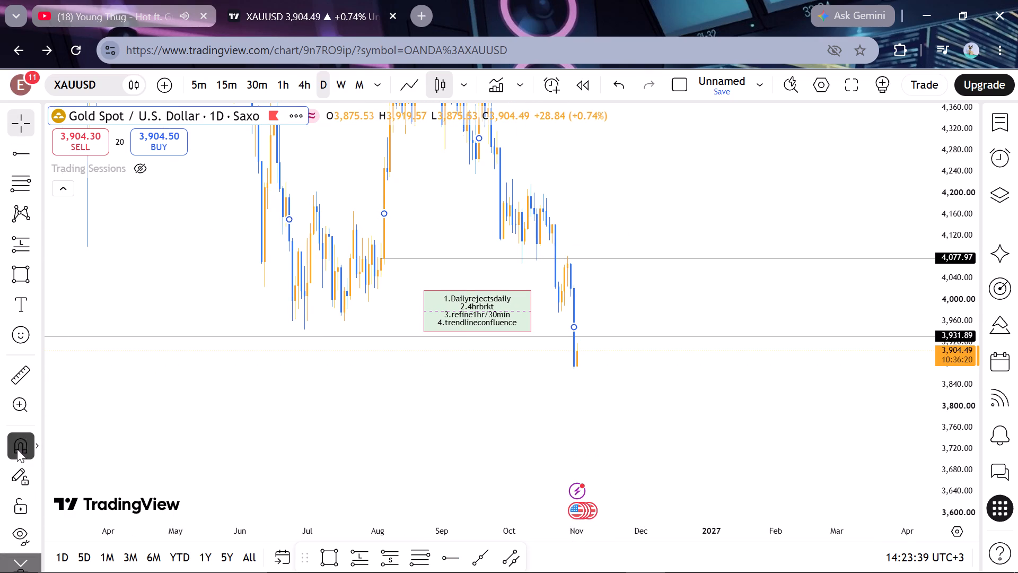
Switch the XAUUSD chart from daily to the 4h timeframe.
left_click_drag(948, 427, 918, 310)
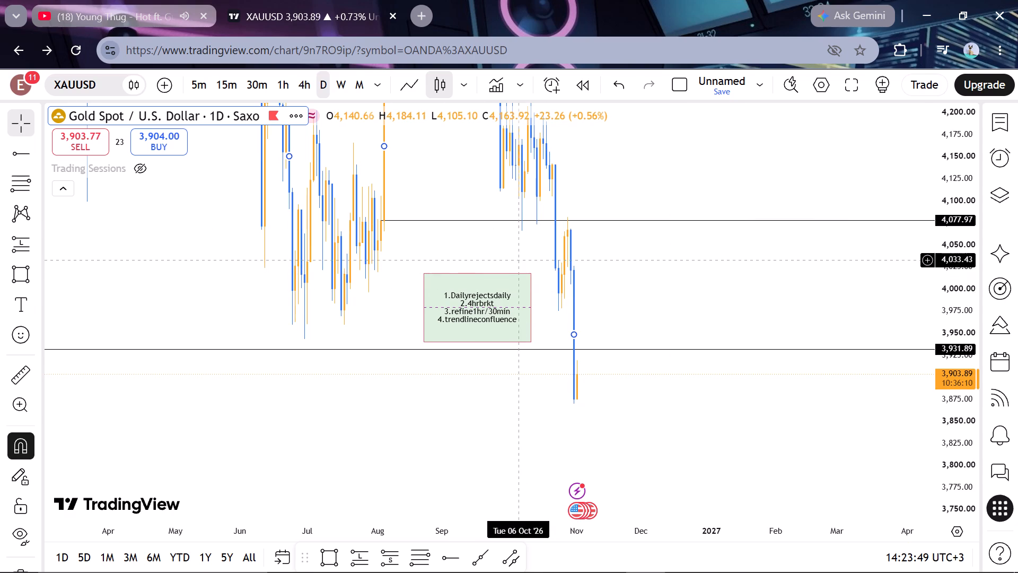
left_click_drag(519, 260, 451, 247)
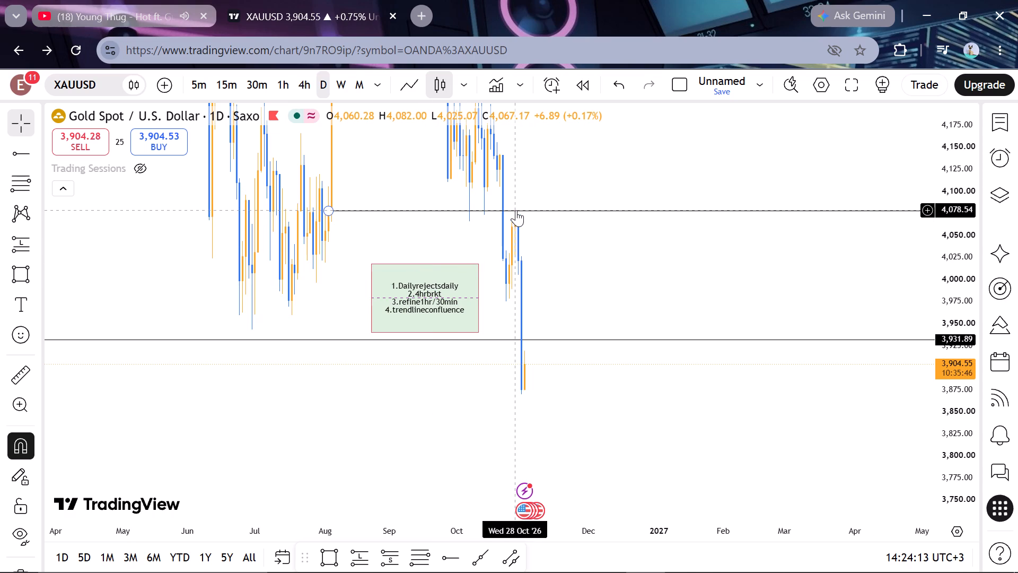
left_click(302, 82)
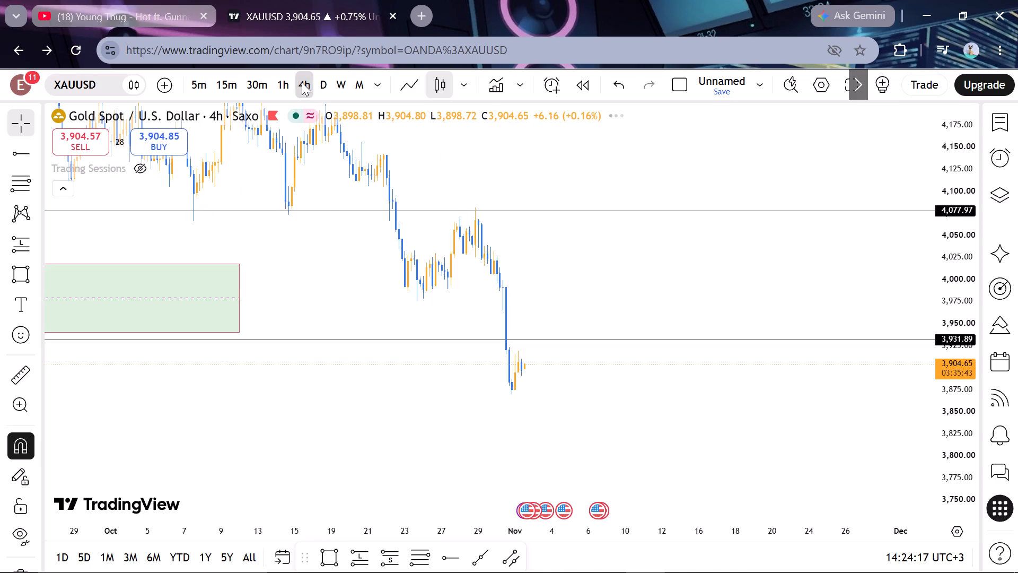
Show the 4h price as a line and place a horizontal ray at 4,040.58 from the 28 October swing low.
left_click_drag(437, 264, 463, 293)
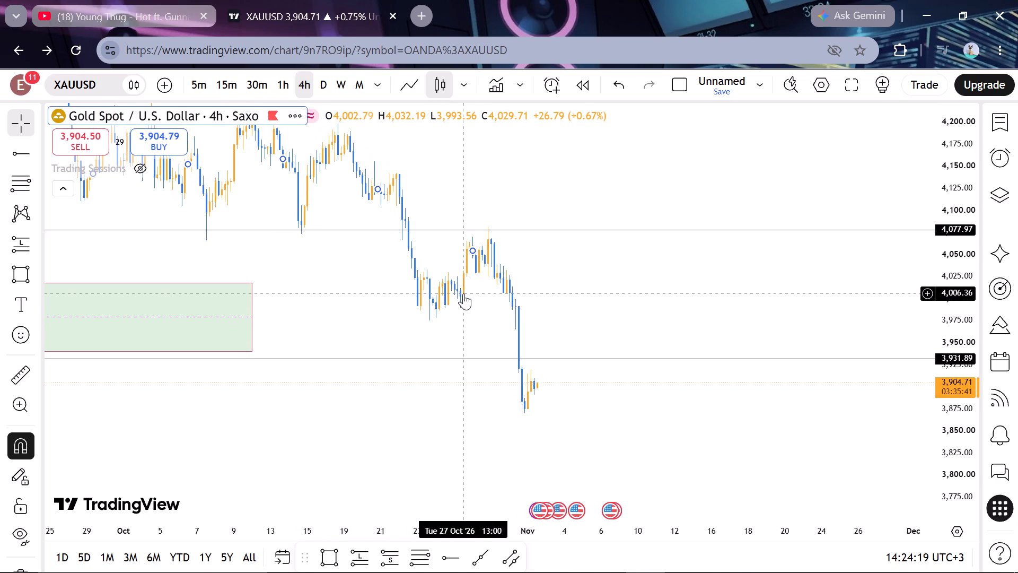
left_click_drag(964, 446, 931, 346)
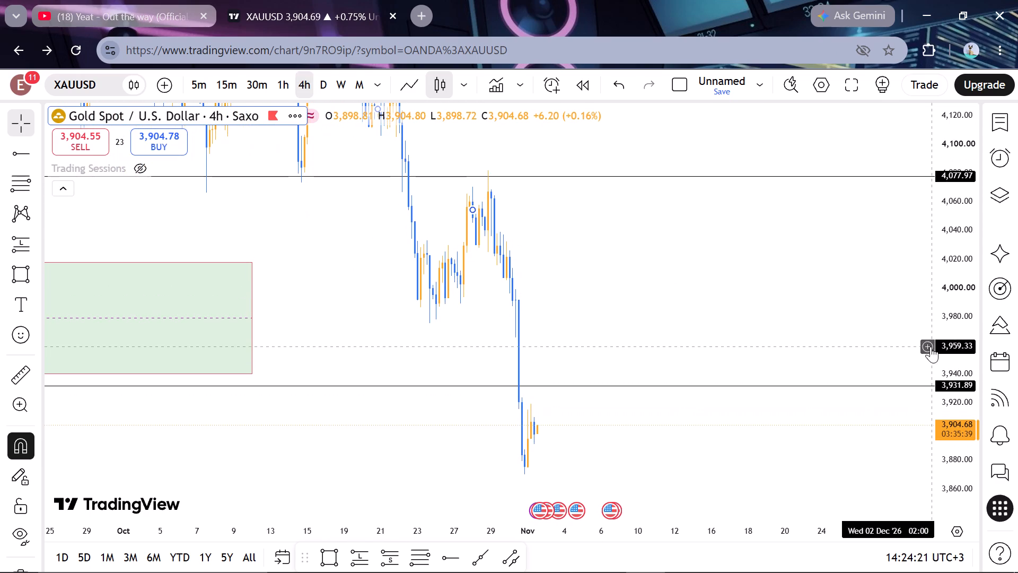
left_click_drag(592, 285, 493, 310)
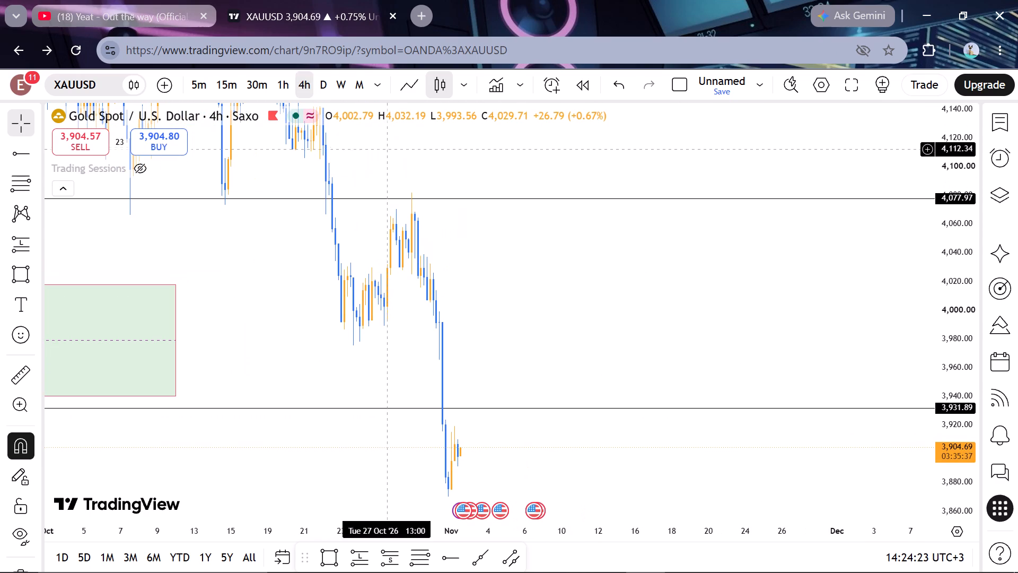
left_click(408, 87)
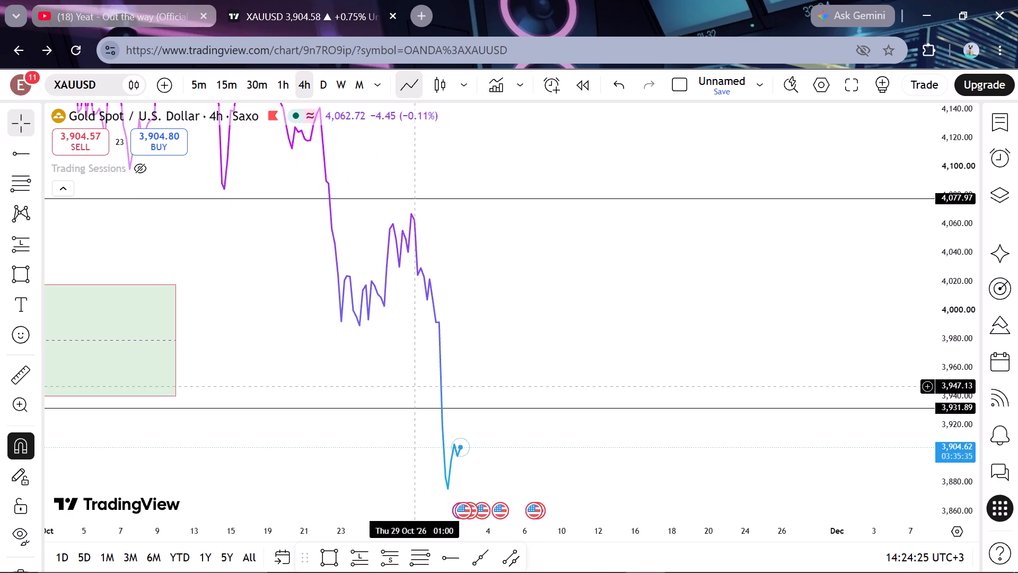
left_click(450, 558)
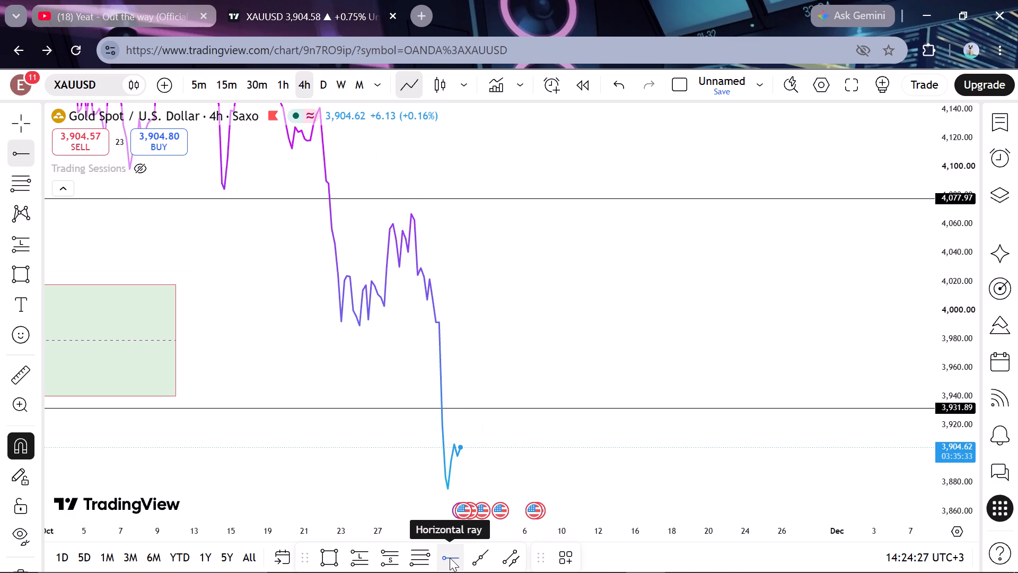
left_click(408, 258)
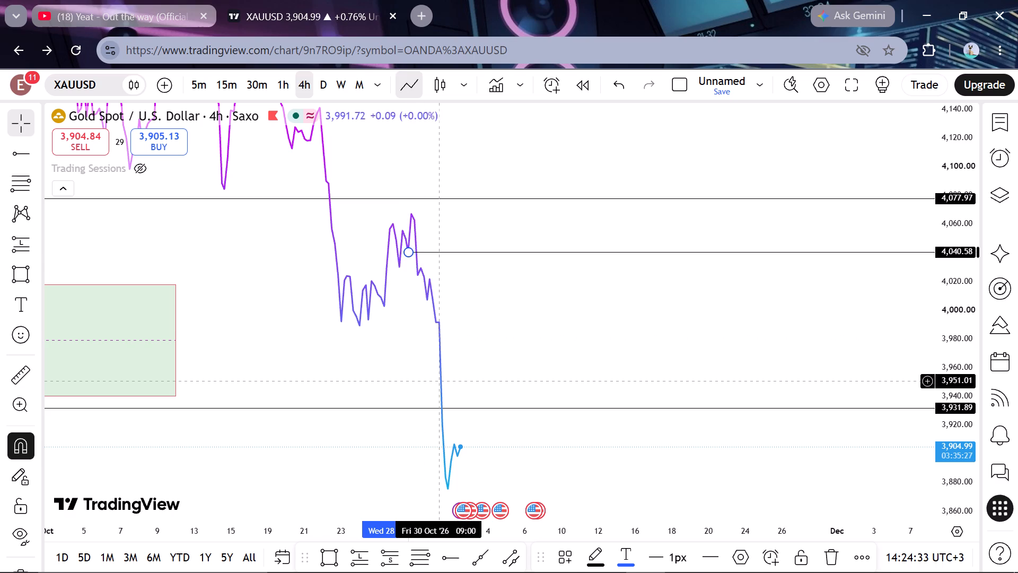
left_click(489, 322)
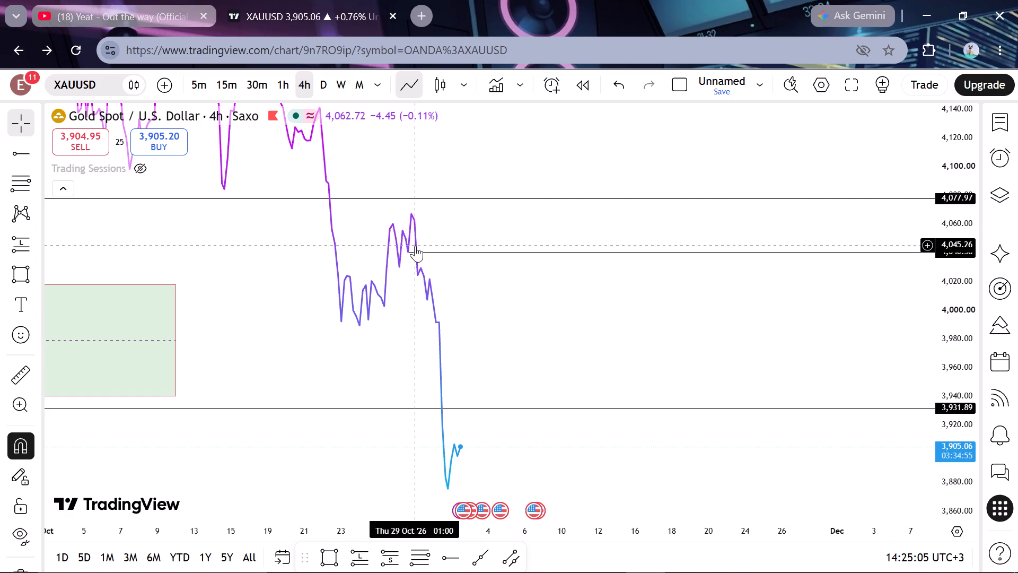
Change the 4h chart style back to candles.
left_click(440, 89)
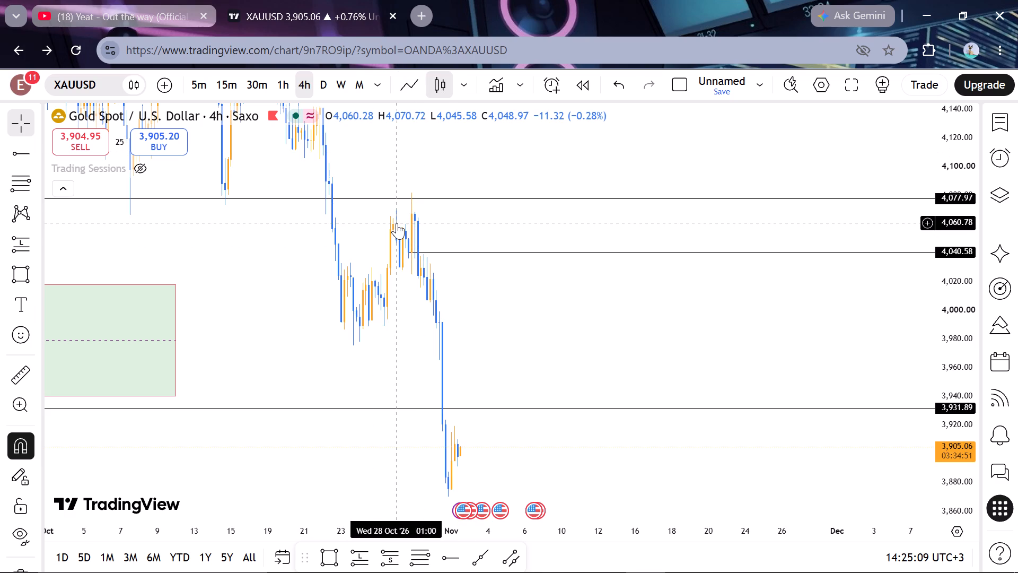
Switch the XAUUSD chart from 4h to the 1h timeframe.
scroll(397, 223, "left", 1)
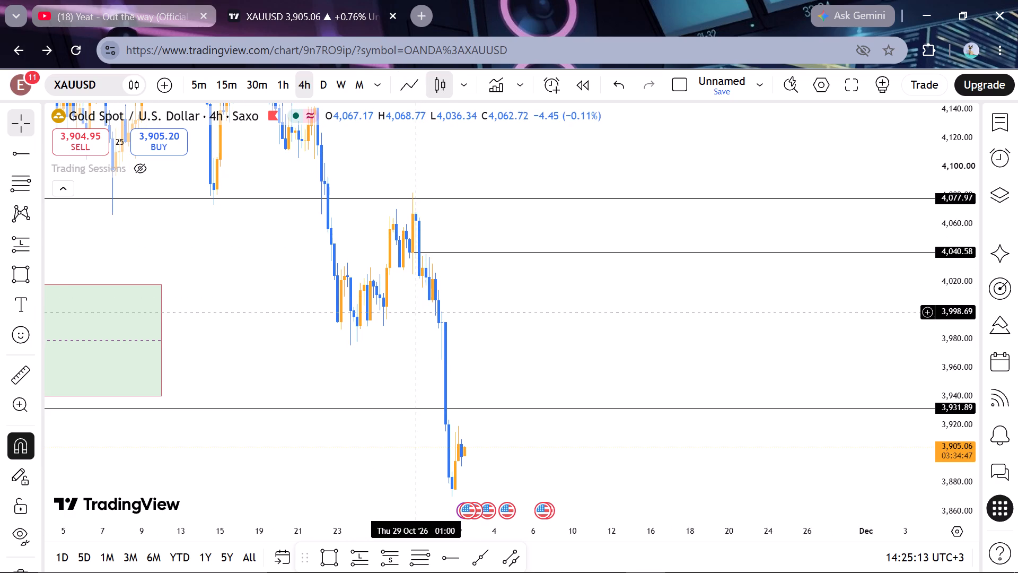
left_click_drag(417, 312, 383, 315)
scroll(383, 315, "left", 1)
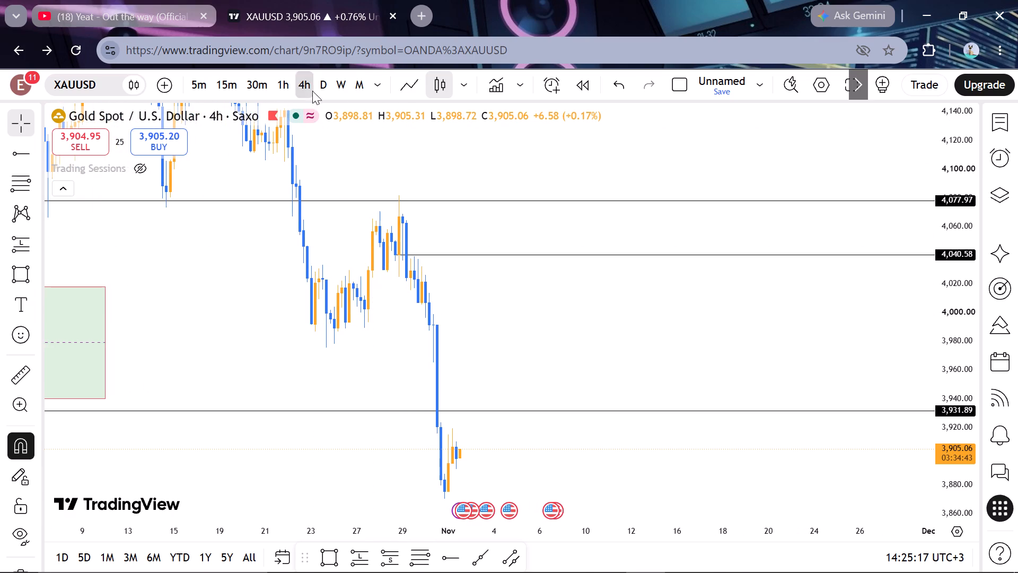
left_click(279, 87)
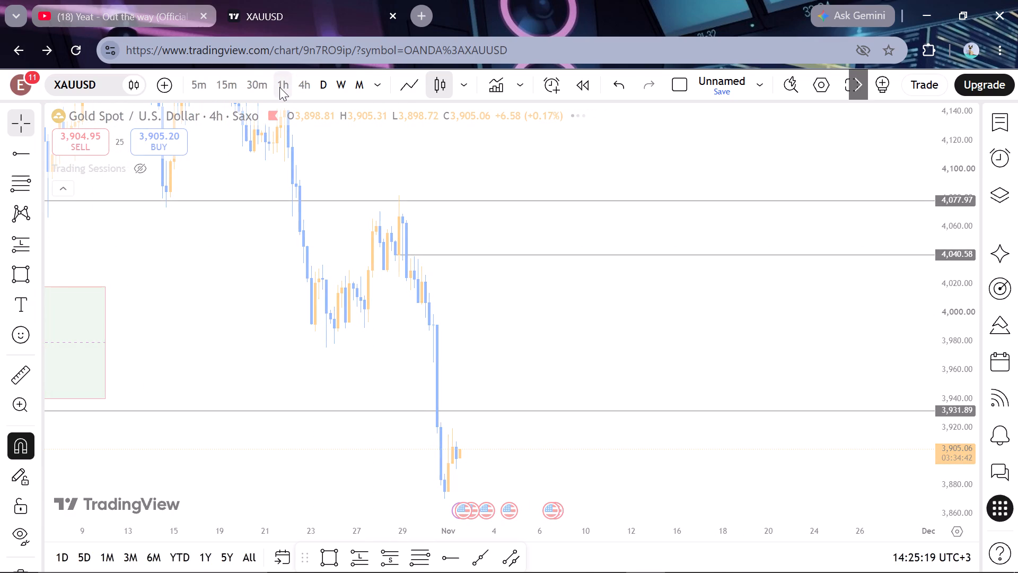
left_click(279, 87)
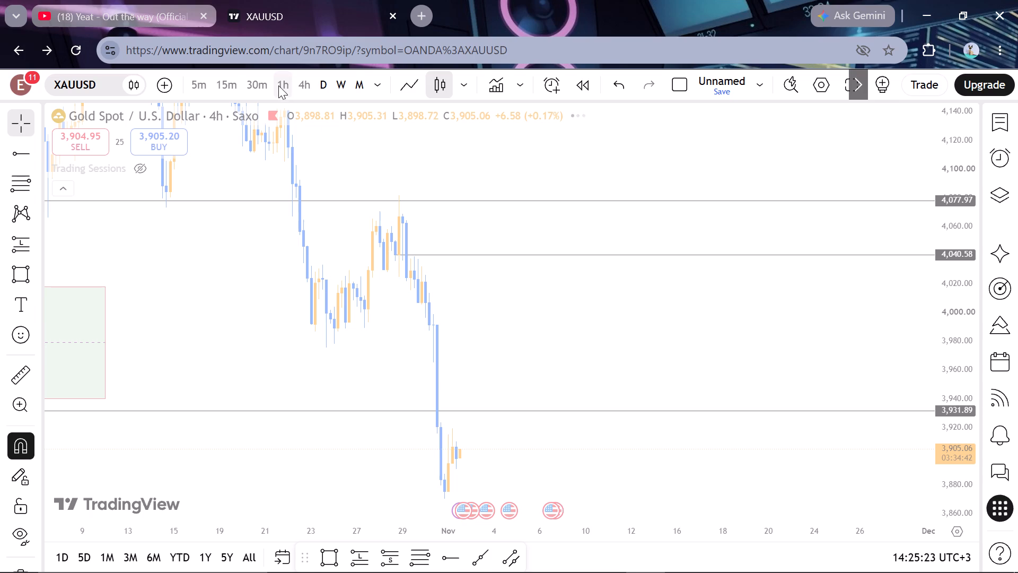
left_click(278, 80)
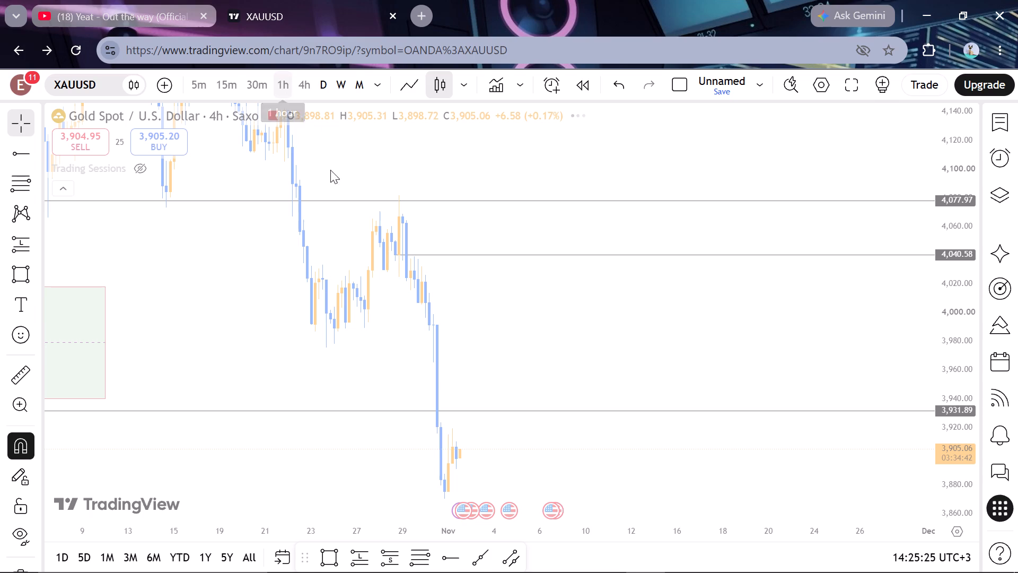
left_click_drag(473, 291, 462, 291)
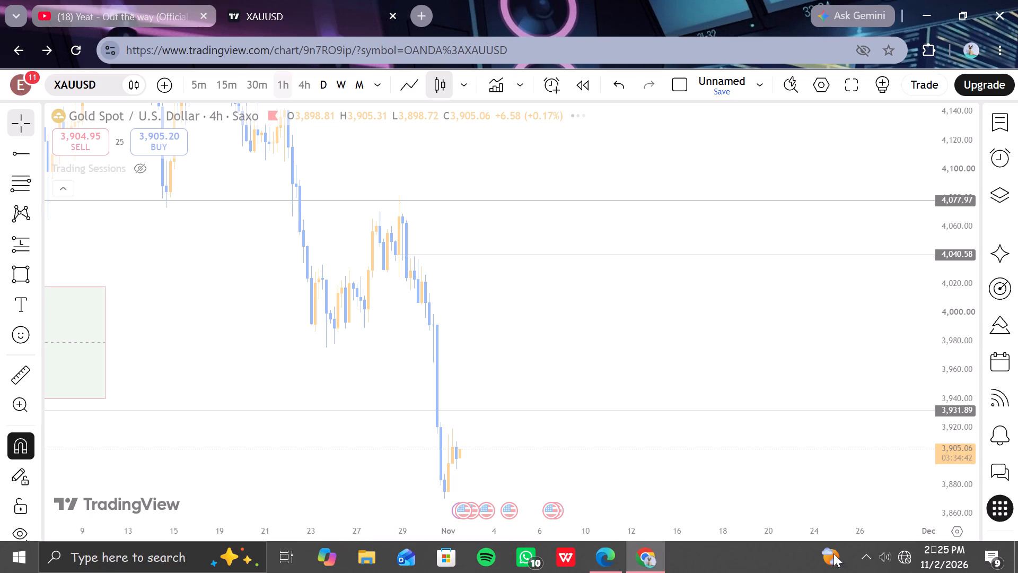
Restart the computer's Wi-Fi and reconnect to the saved network, leaving automatic connection enabled.
left_click(899, 558)
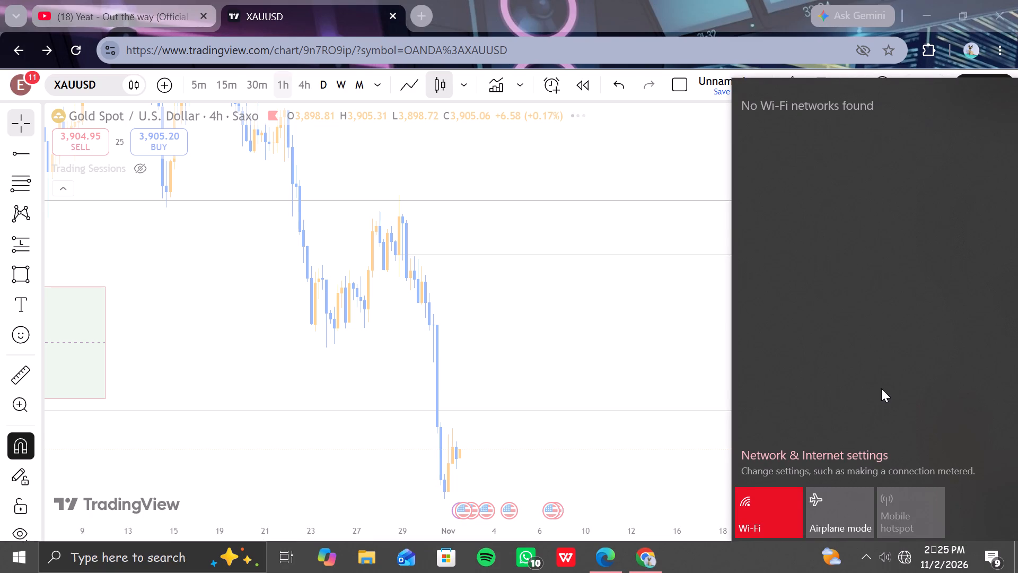
left_click(765, 500)
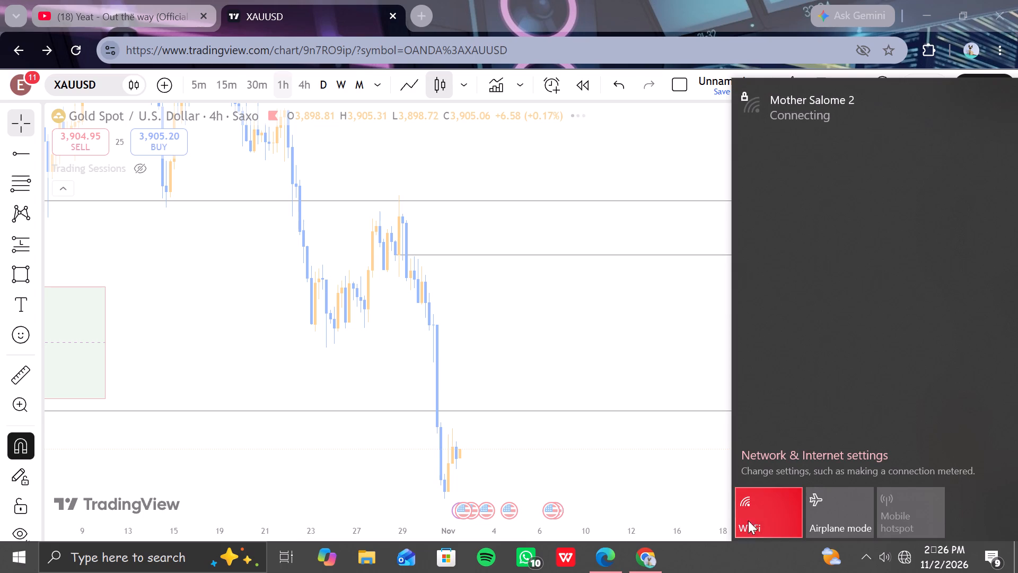
left_click(835, 114)
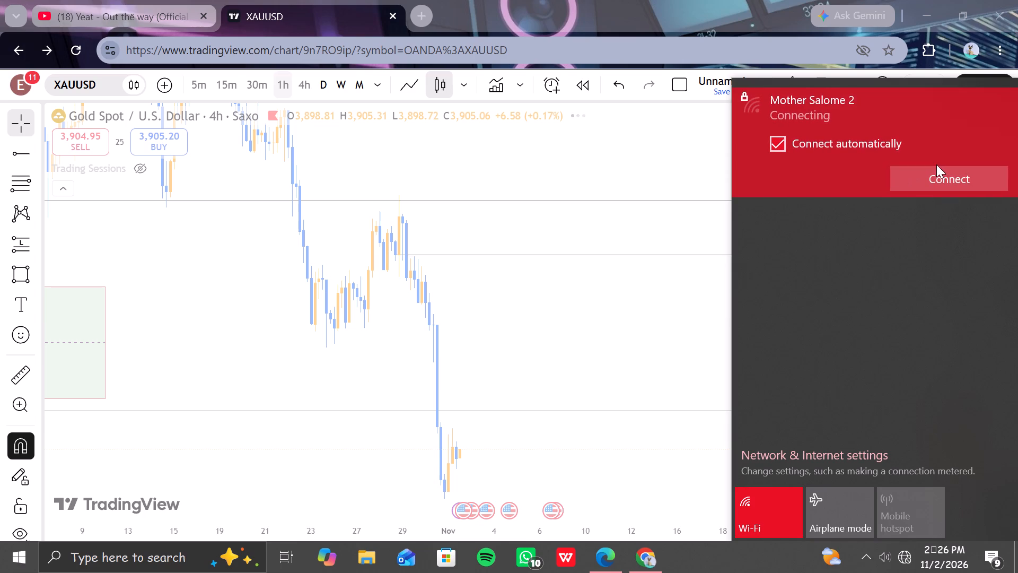
left_click(936, 176)
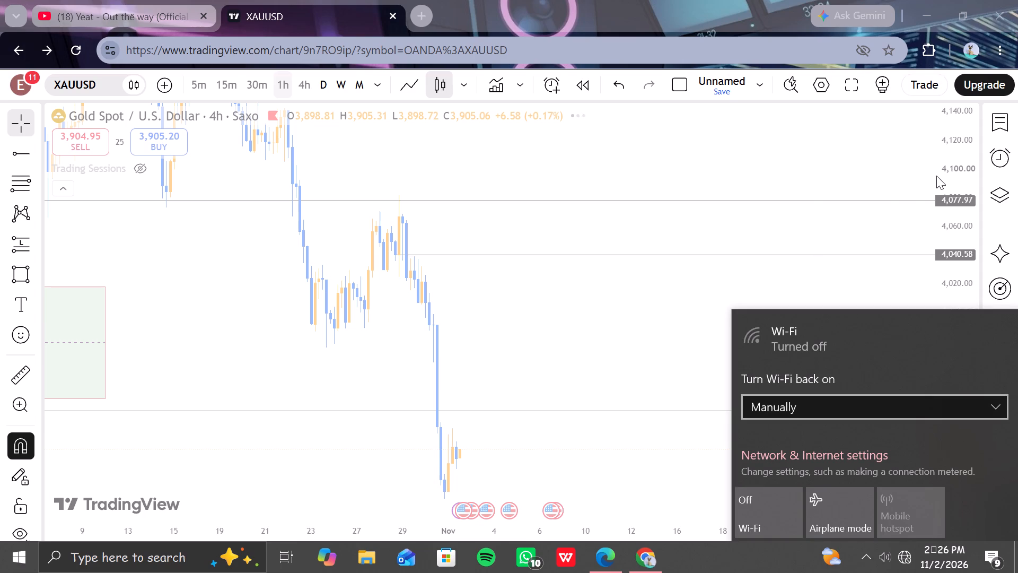
left_click(749, 500)
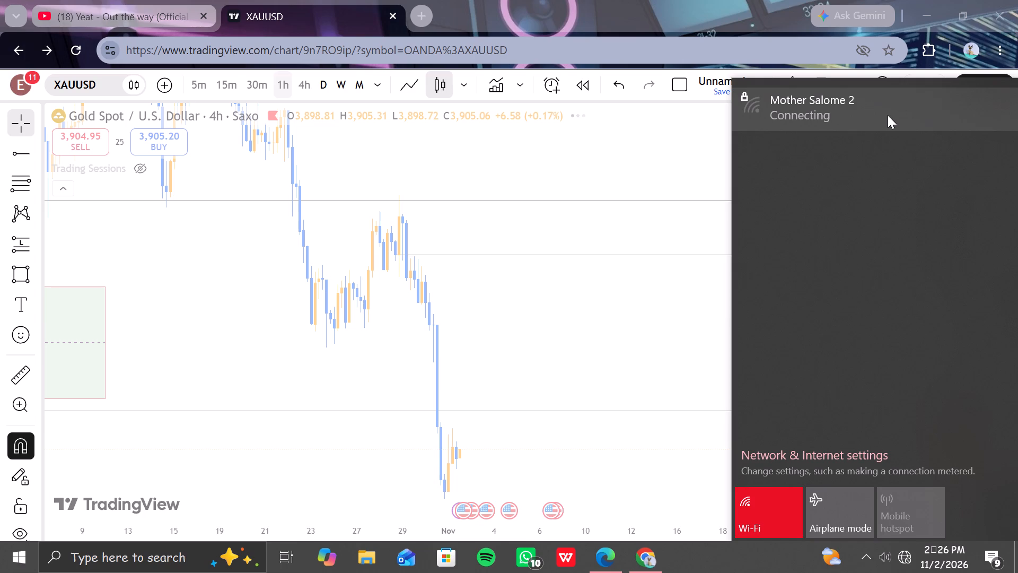
left_click(888, 115)
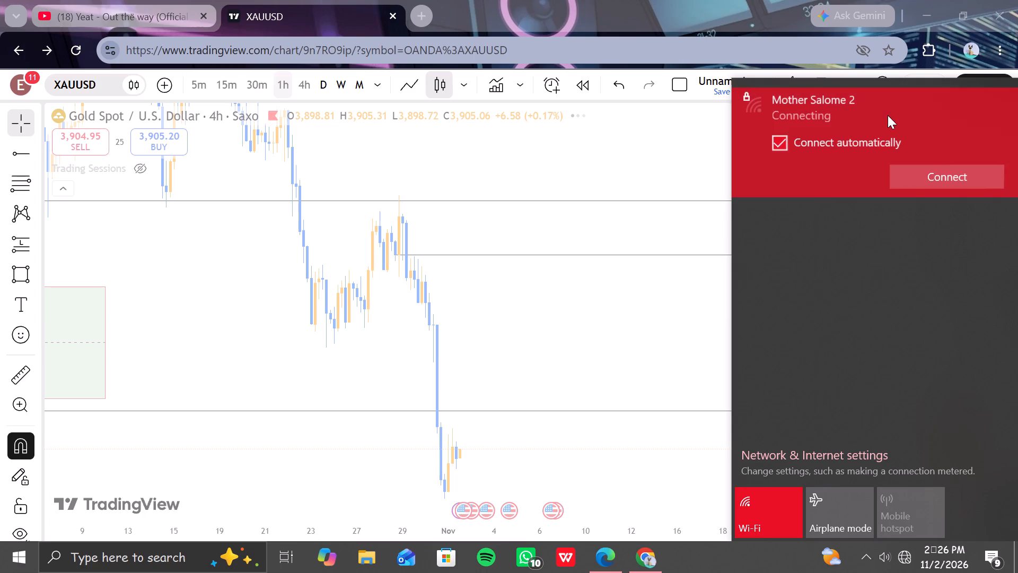
left_click(945, 179)
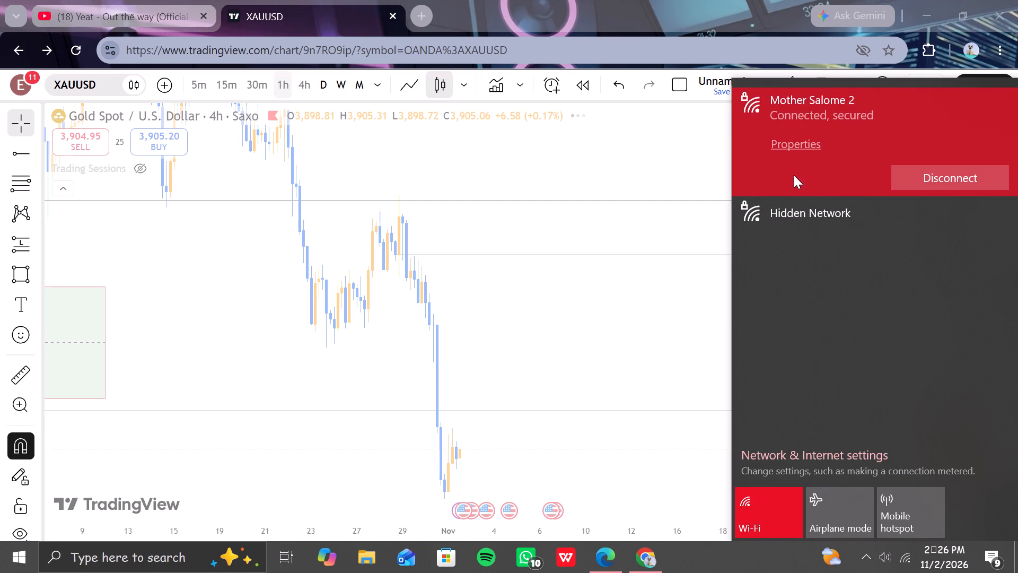
left_click(571, 343)
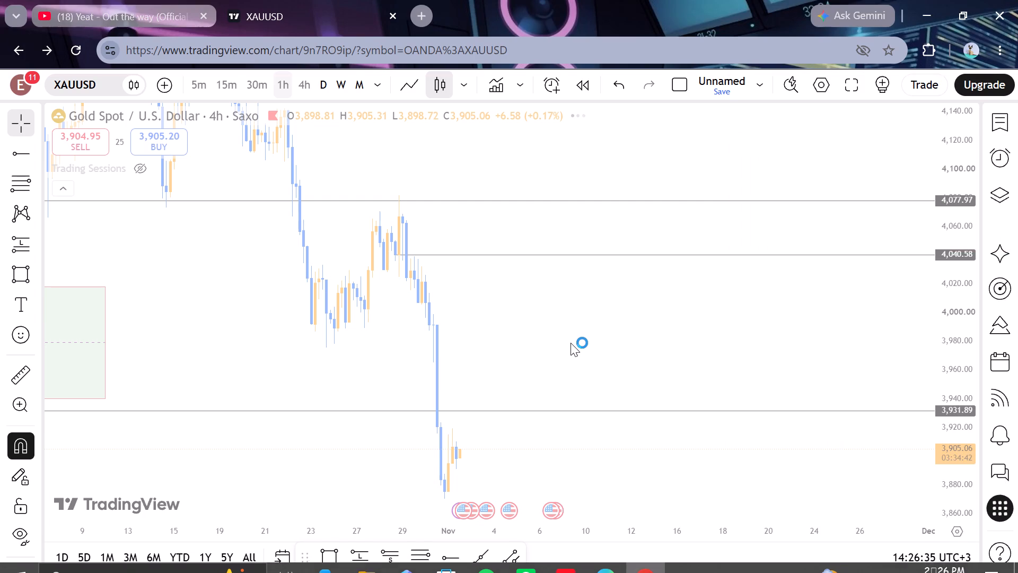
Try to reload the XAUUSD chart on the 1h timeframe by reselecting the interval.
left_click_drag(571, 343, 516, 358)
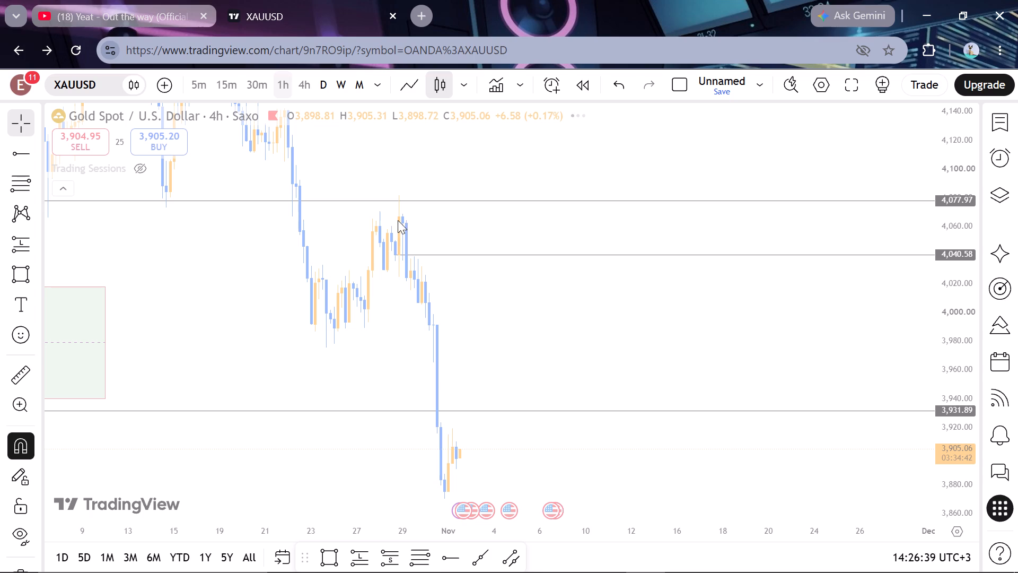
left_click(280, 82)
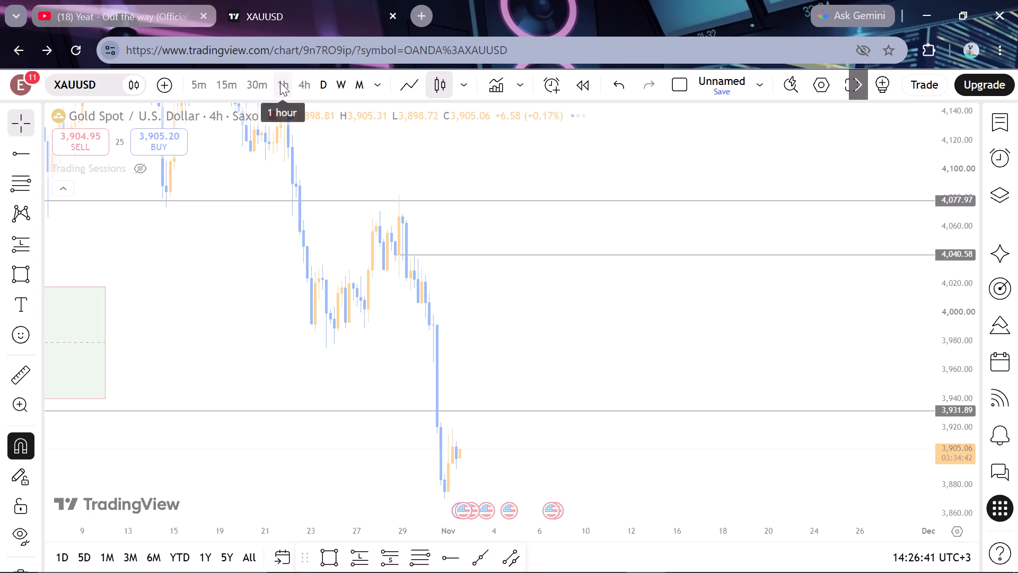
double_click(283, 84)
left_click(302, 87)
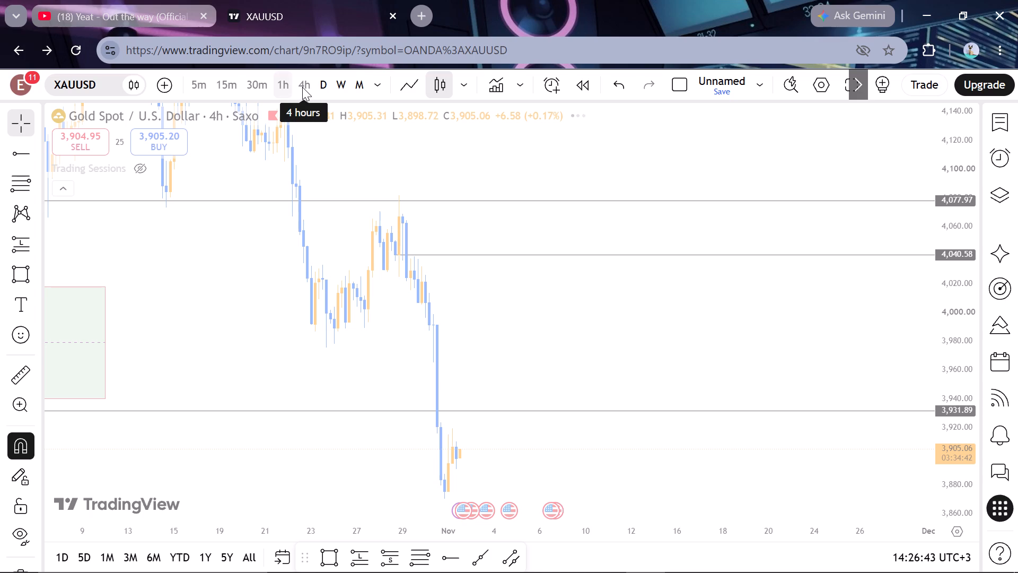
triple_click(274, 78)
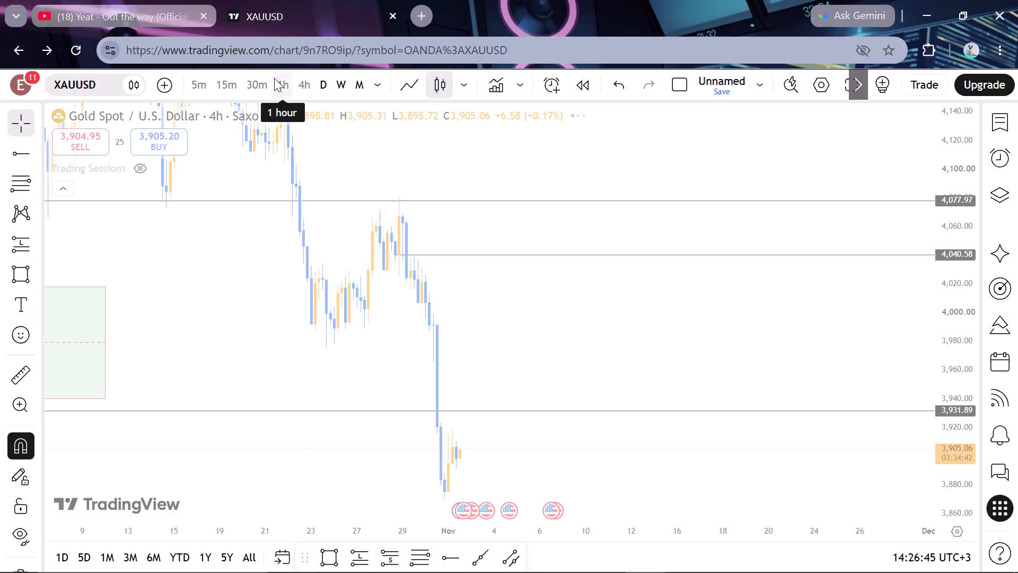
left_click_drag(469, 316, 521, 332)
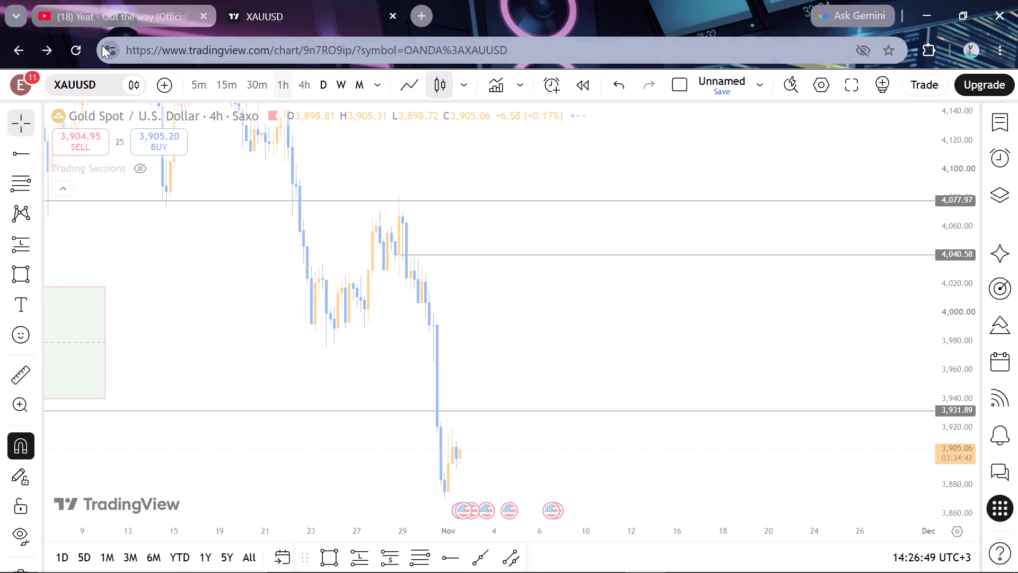
Check in the YouTube tab whether the music video loads, and return to the XAUUSD chart.
left_click(253, 9)
left_click(166, 7)
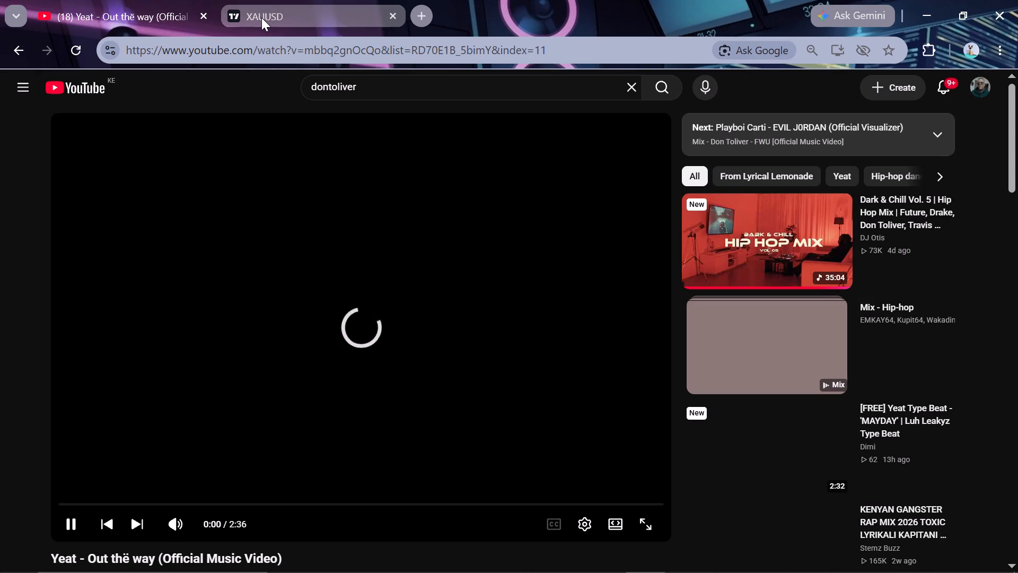
left_click(261, 18)
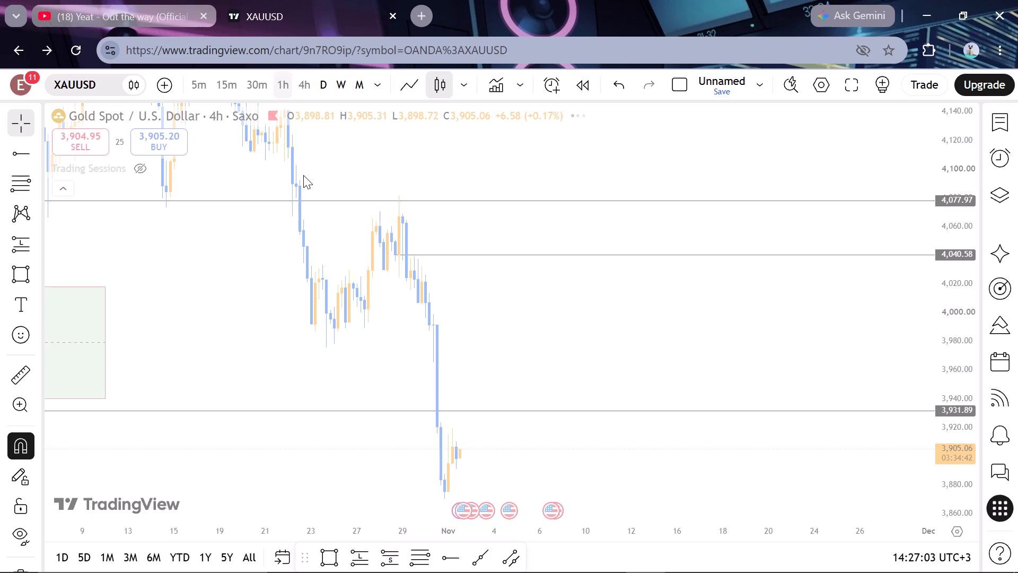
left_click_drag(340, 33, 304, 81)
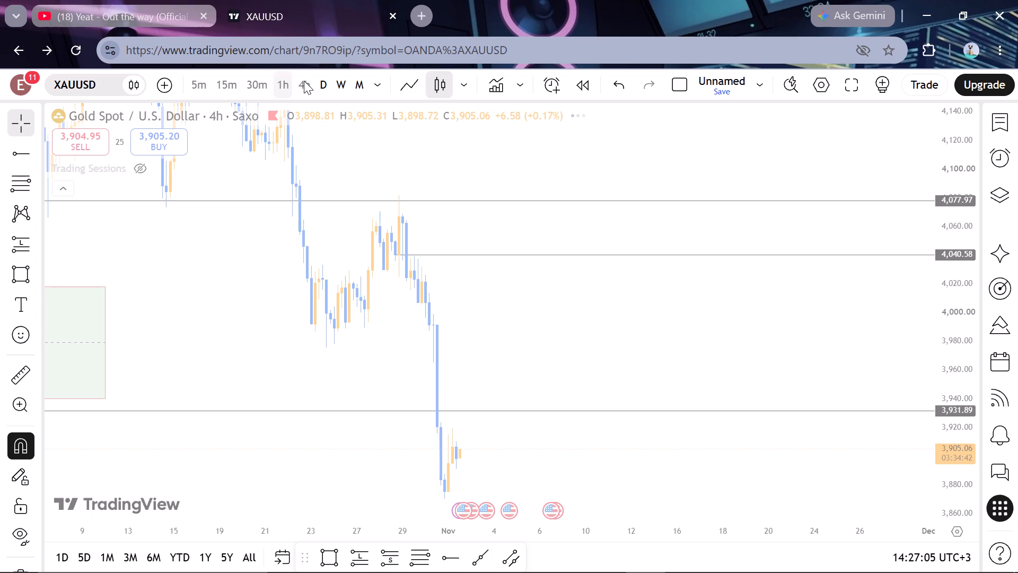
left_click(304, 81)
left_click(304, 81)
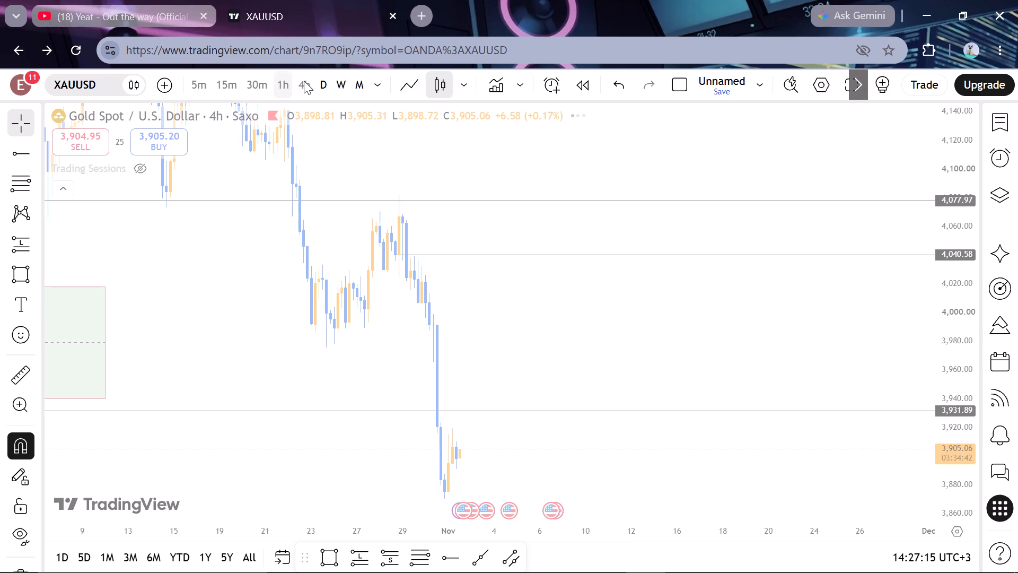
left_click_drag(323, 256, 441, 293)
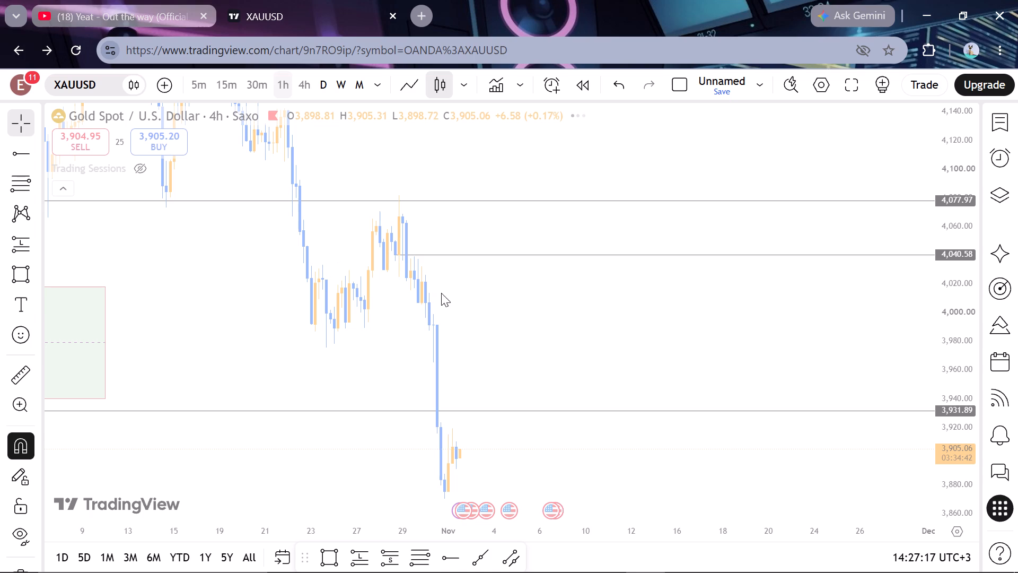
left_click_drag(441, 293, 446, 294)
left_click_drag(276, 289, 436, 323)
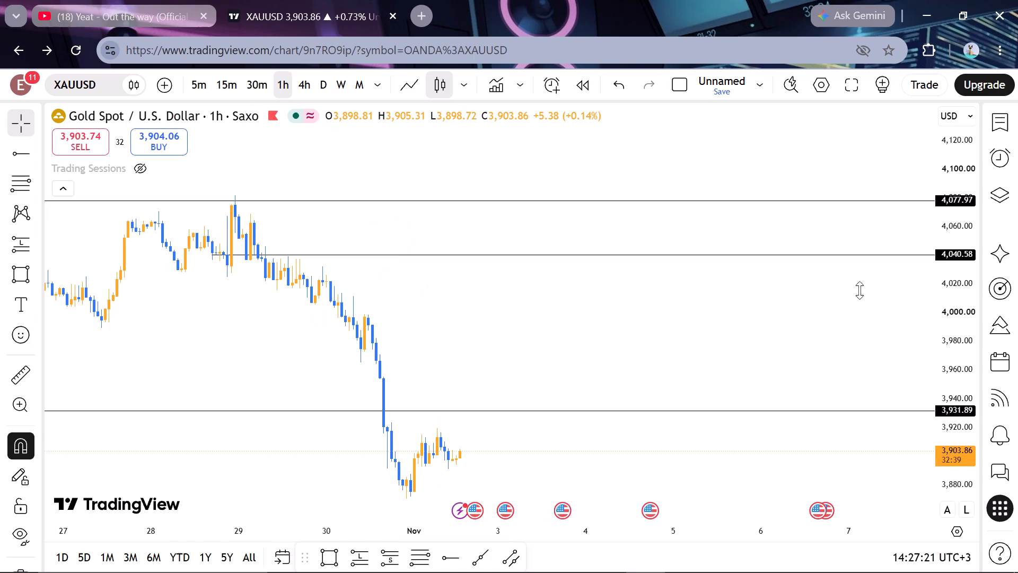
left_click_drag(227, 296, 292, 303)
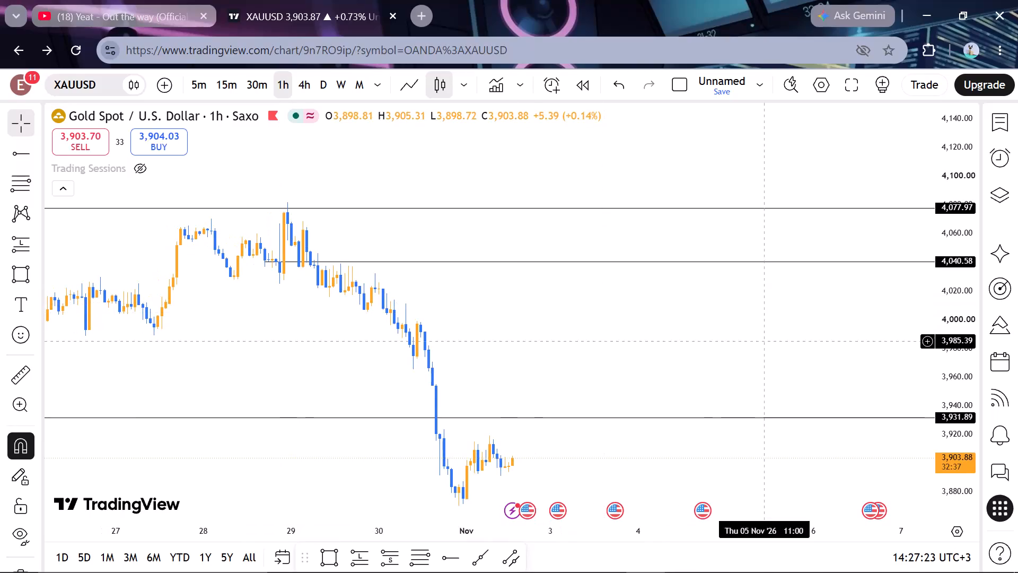
Move the start of the 4,040.58 horizontal ray to the 28 October 20:00 candle on the 1h chart, keeping its price.
left_click_drag(955, 345, 944, 223)
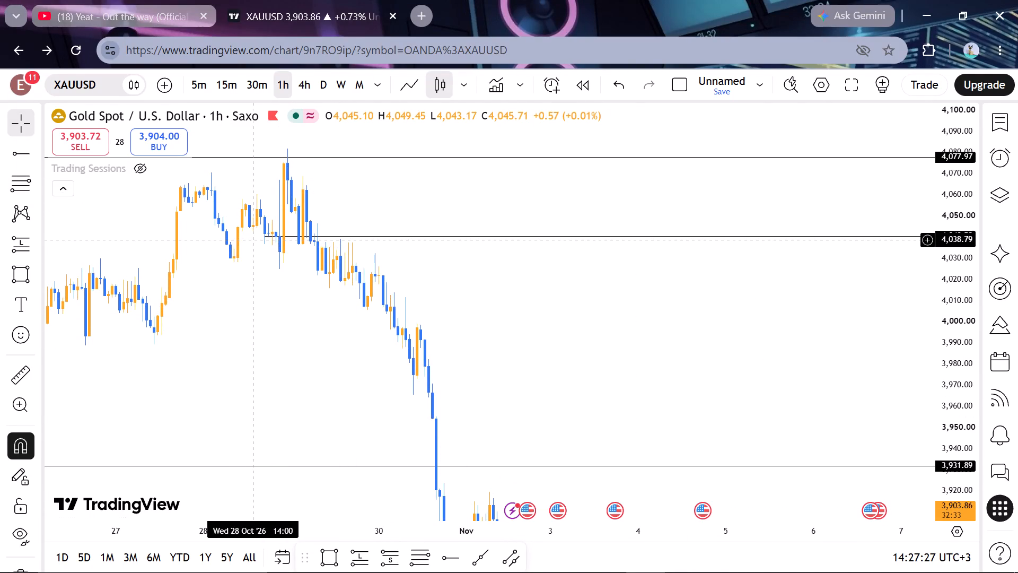
left_click_drag(266, 238, 280, 238)
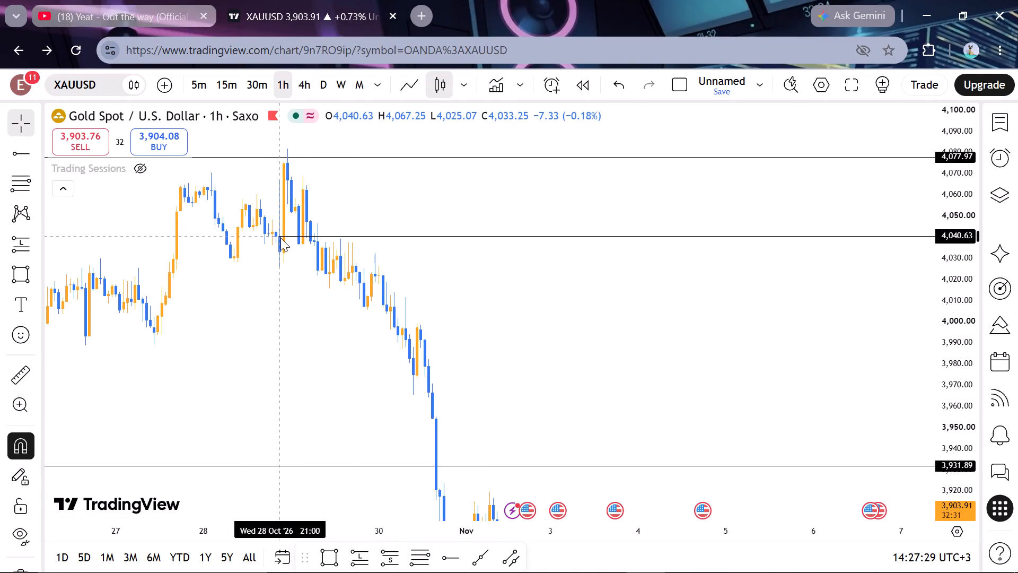
left_click_drag(280, 238, 276, 239)
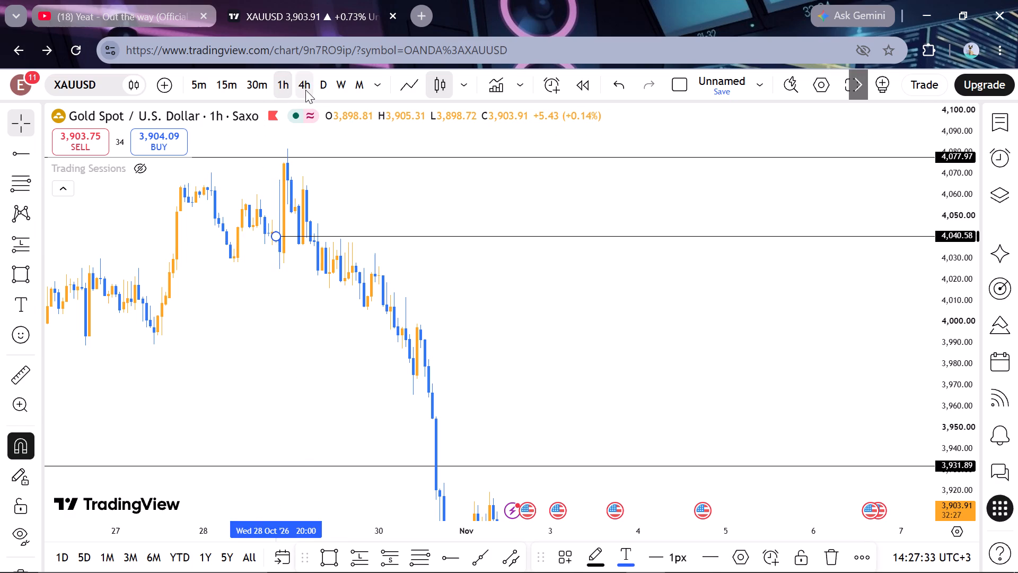
Return to the 4h timeframe and examine the late-October swings around the 4,040.58 ray in both candle and line style.
left_click(305, 90)
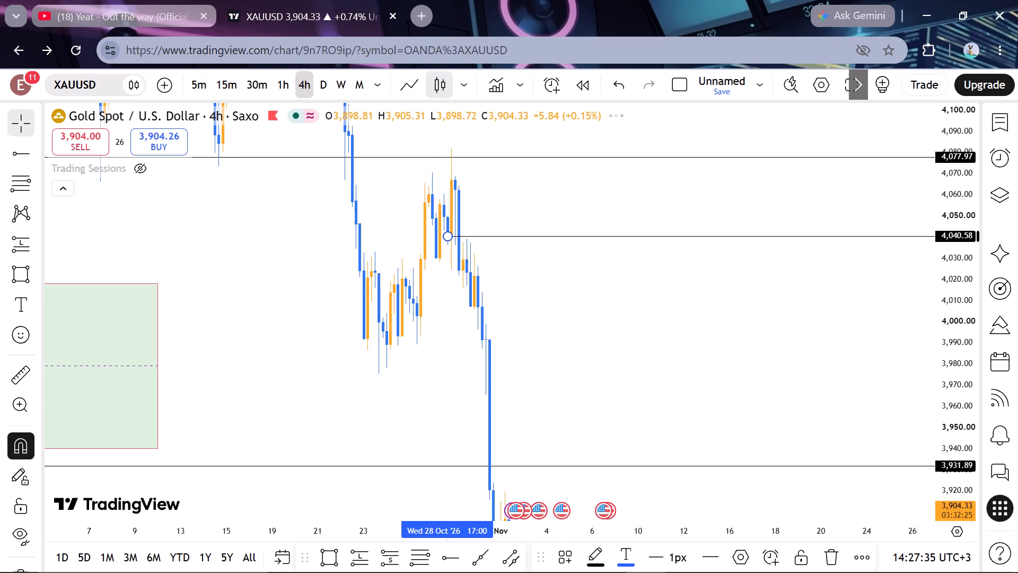
left_click(431, 303)
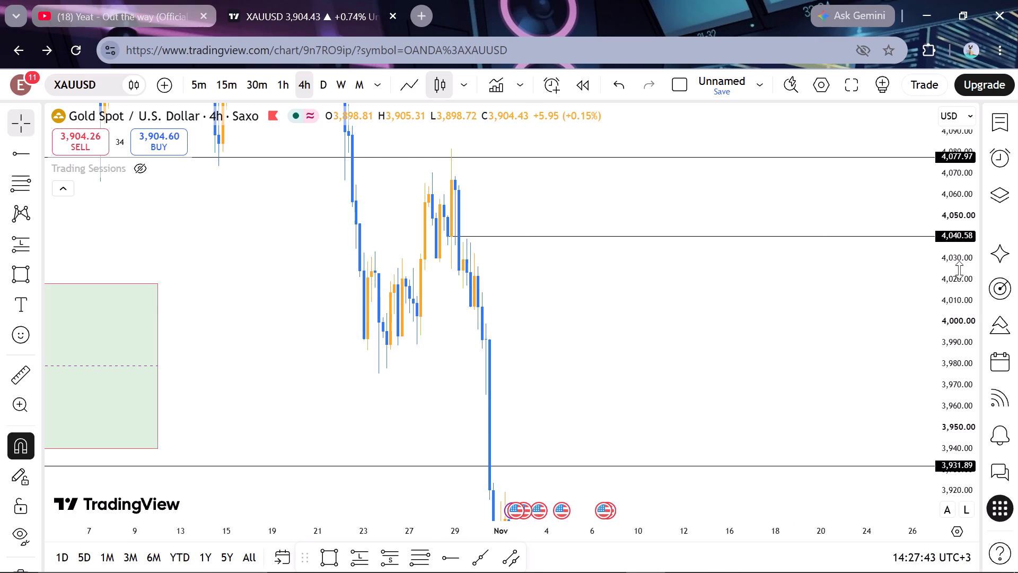
left_click_drag(959, 270, 951, 294)
left_click_drag(443, 342, 357, 350)
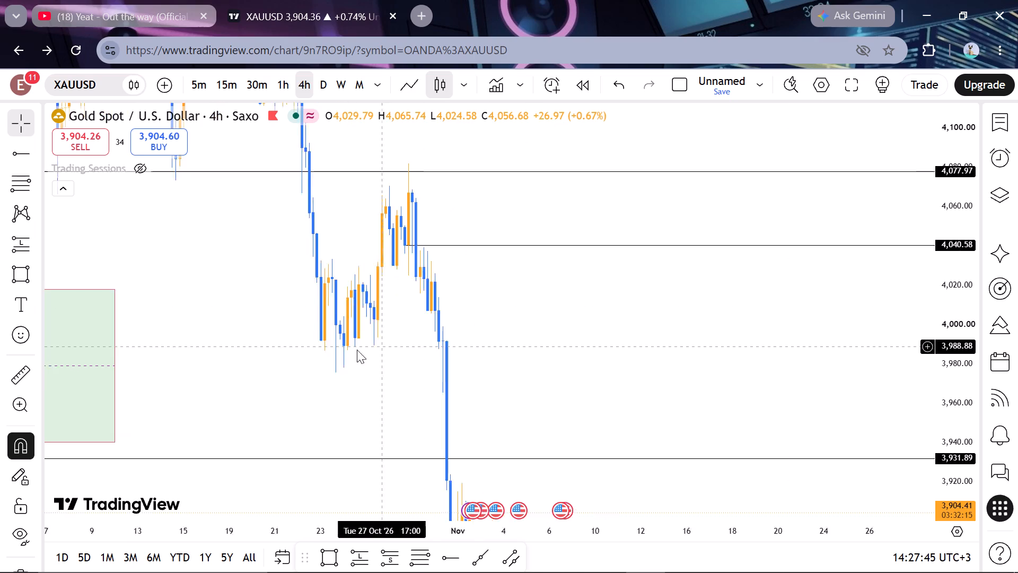
left_click_drag(357, 350, 332, 353)
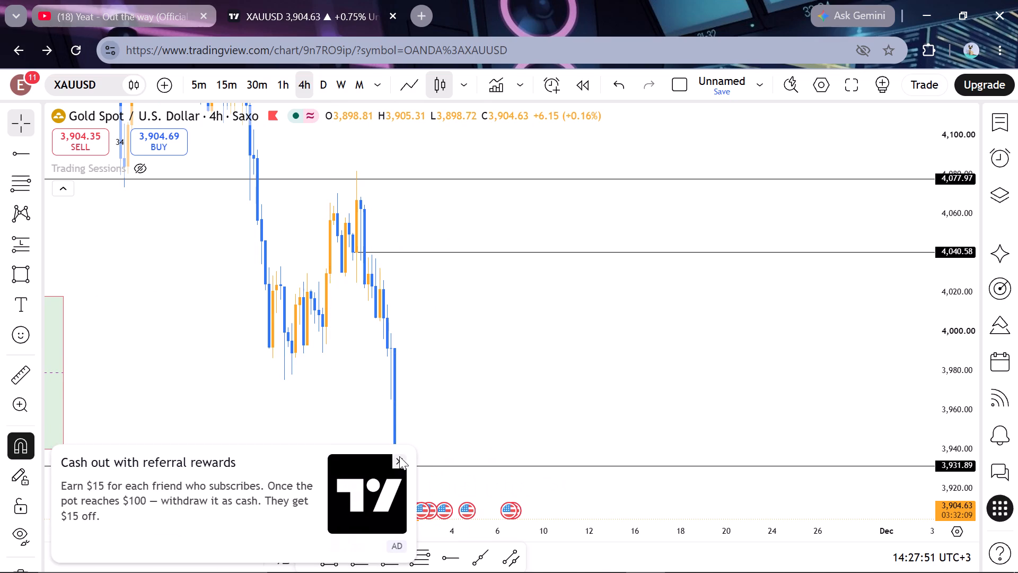
left_click(400, 458)
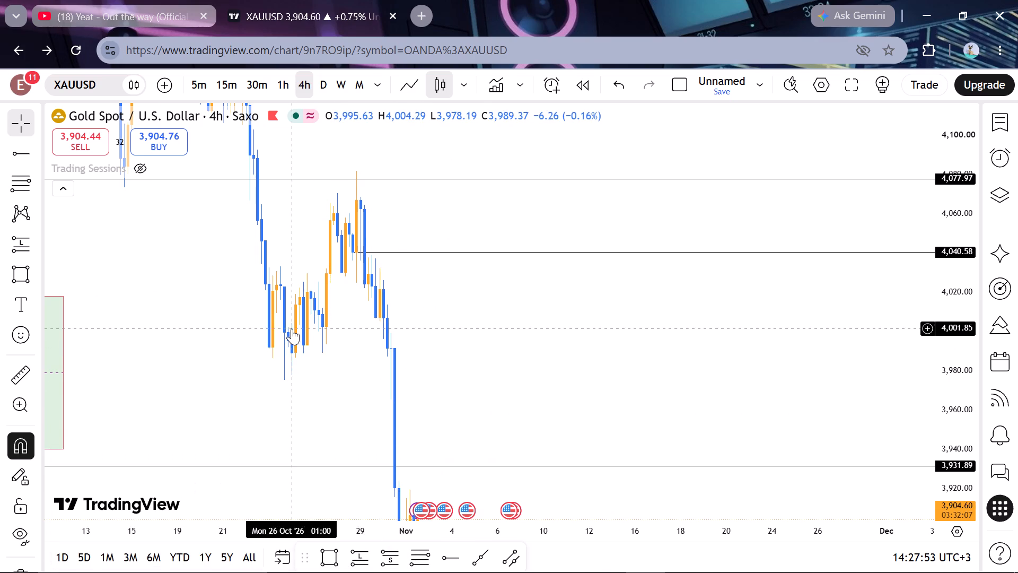
left_click_drag(292, 328, 337, 331)
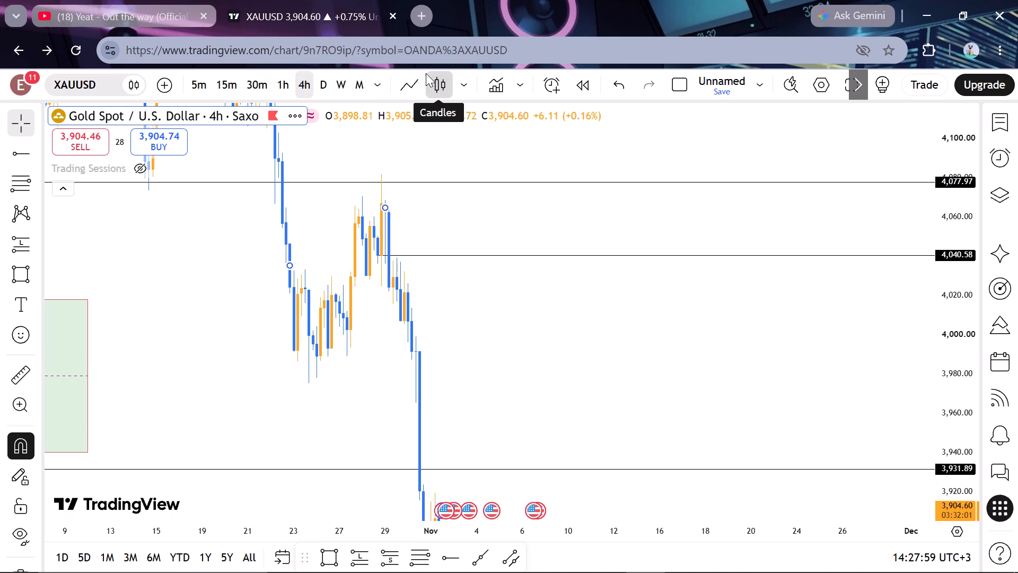
left_click(404, 87)
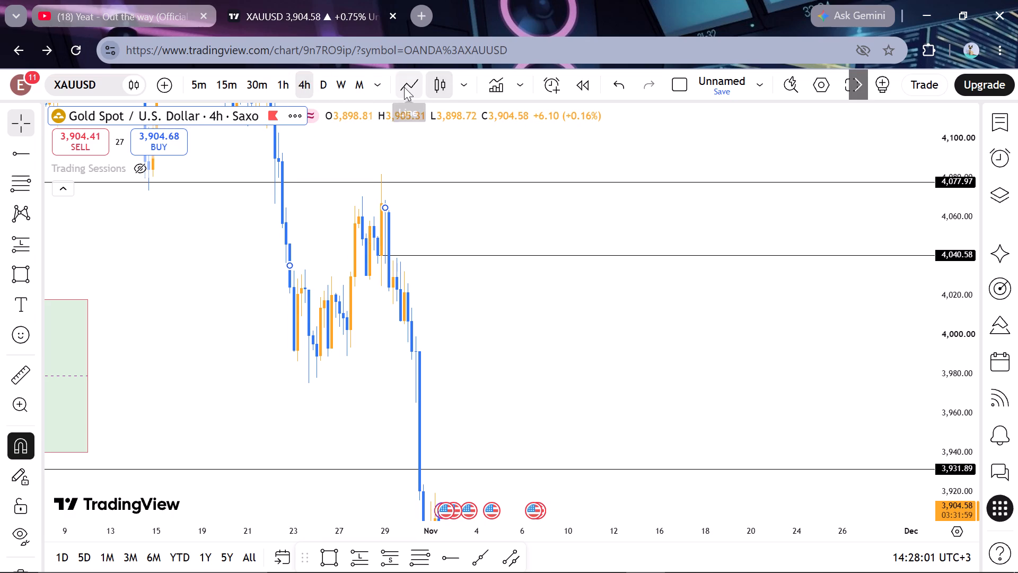
left_click(404, 87)
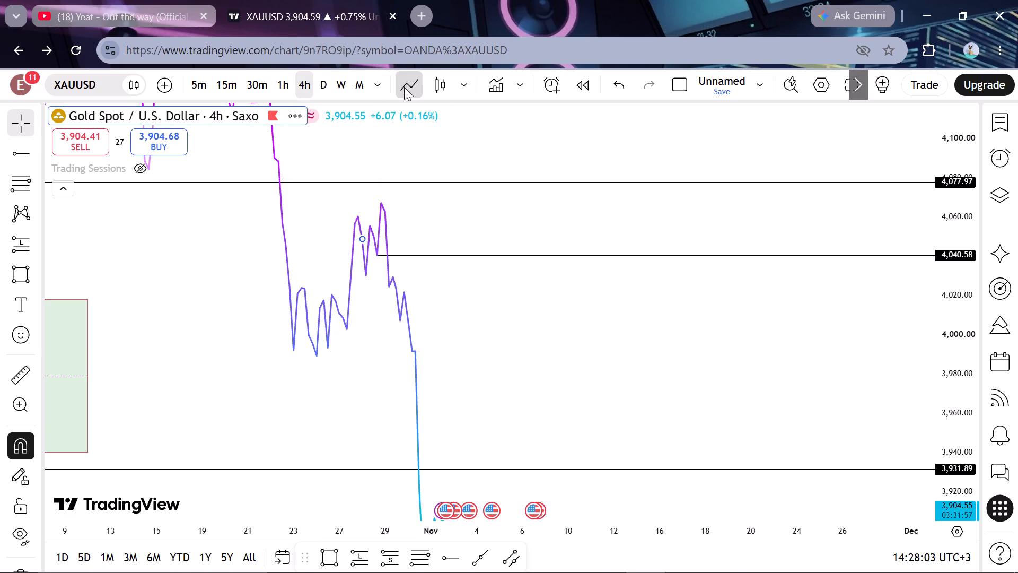
left_click(441, 90)
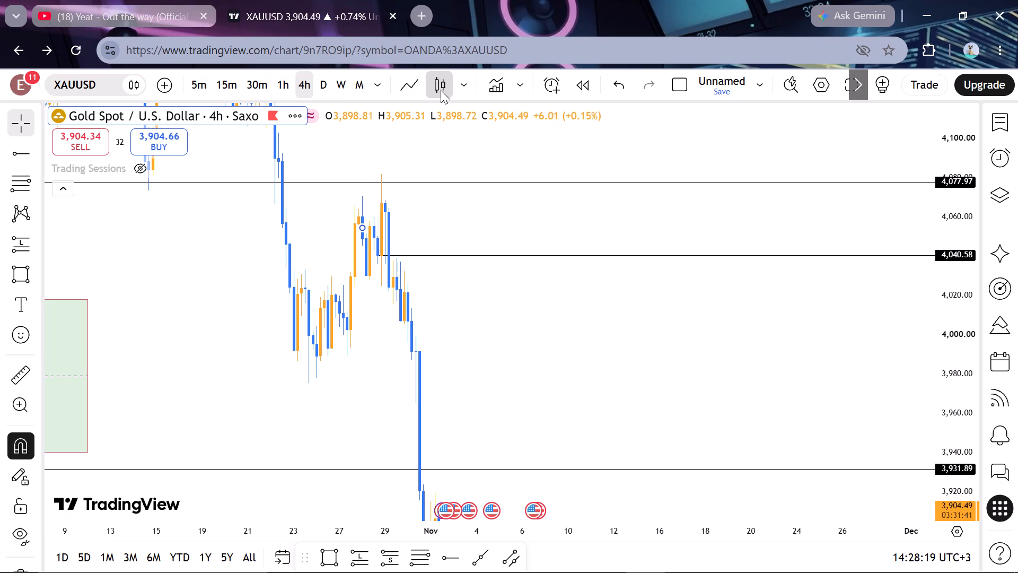
left_click_drag(339, 282, 278, 297)
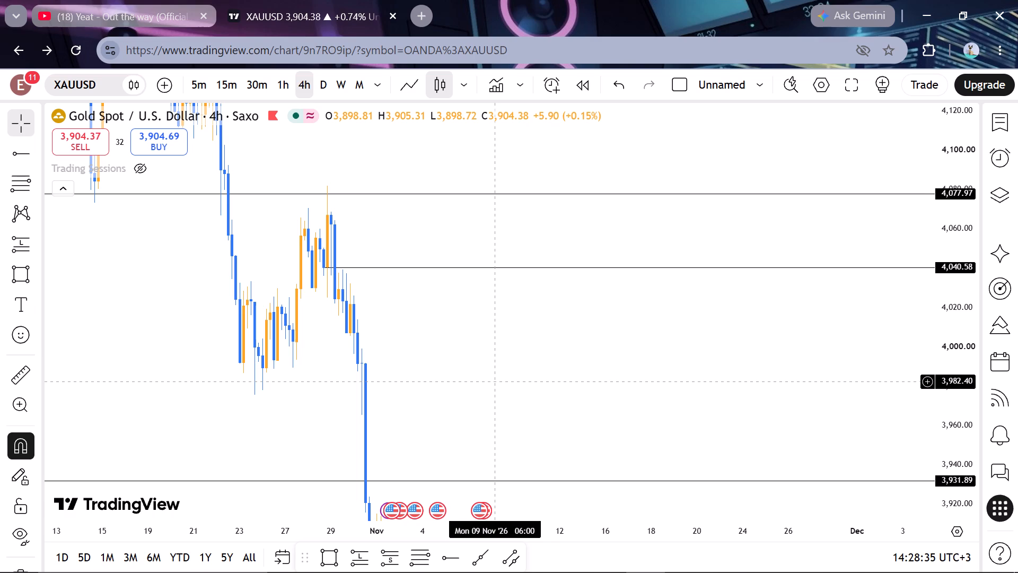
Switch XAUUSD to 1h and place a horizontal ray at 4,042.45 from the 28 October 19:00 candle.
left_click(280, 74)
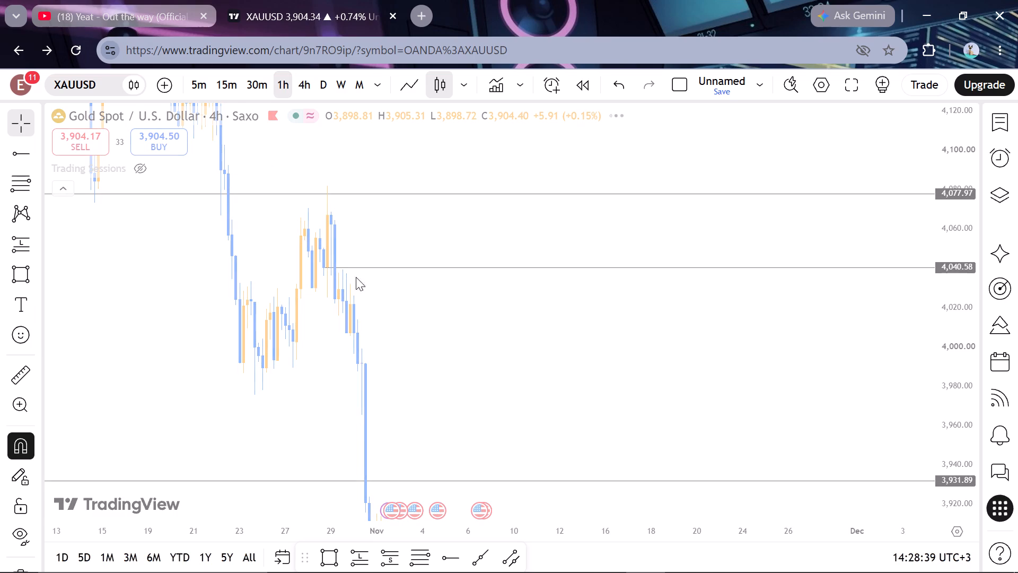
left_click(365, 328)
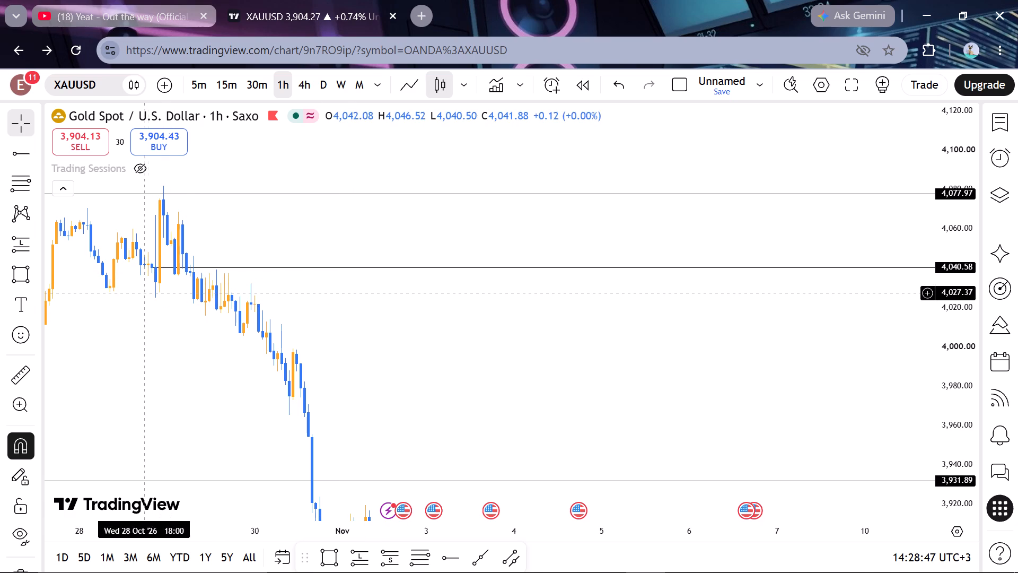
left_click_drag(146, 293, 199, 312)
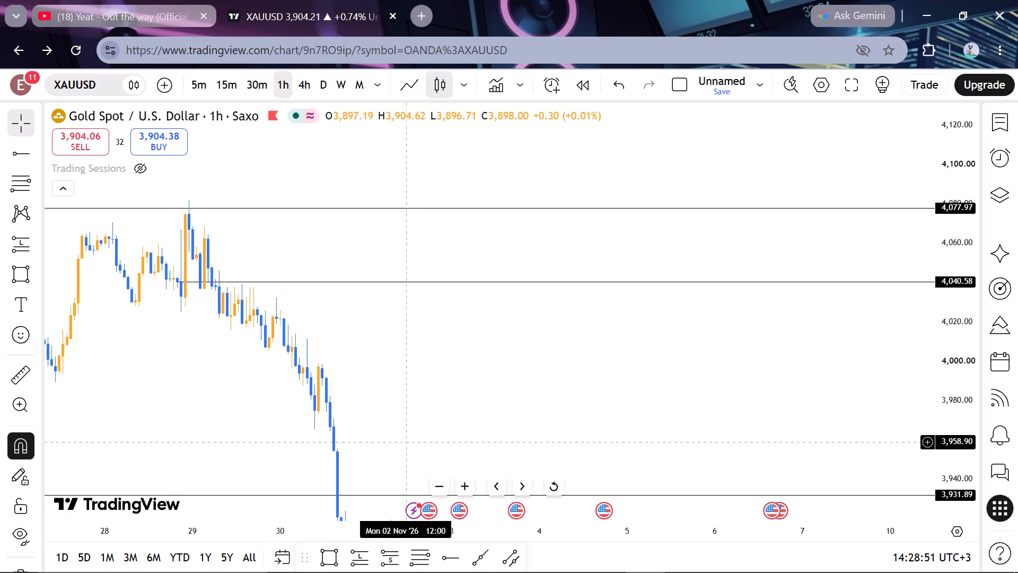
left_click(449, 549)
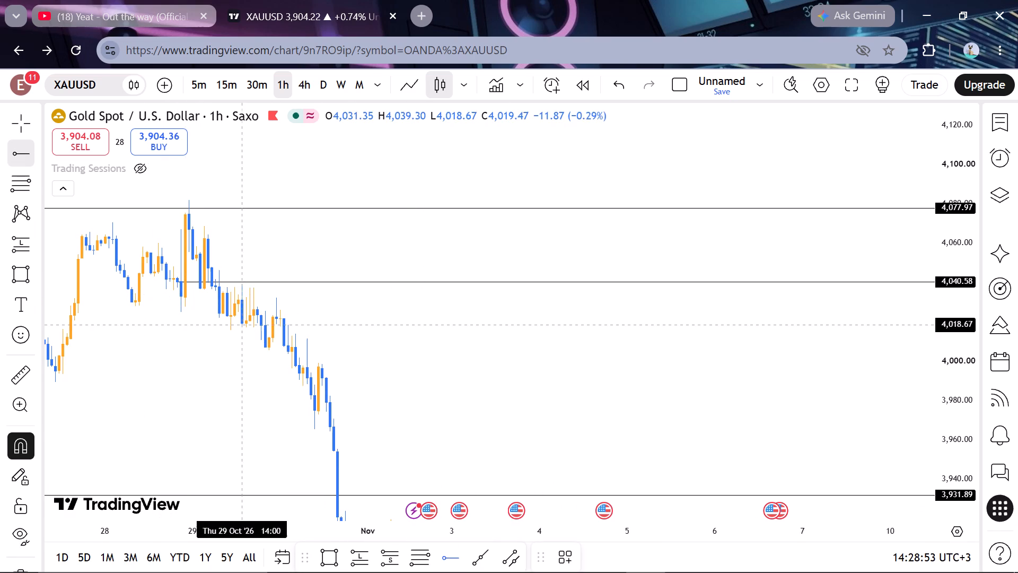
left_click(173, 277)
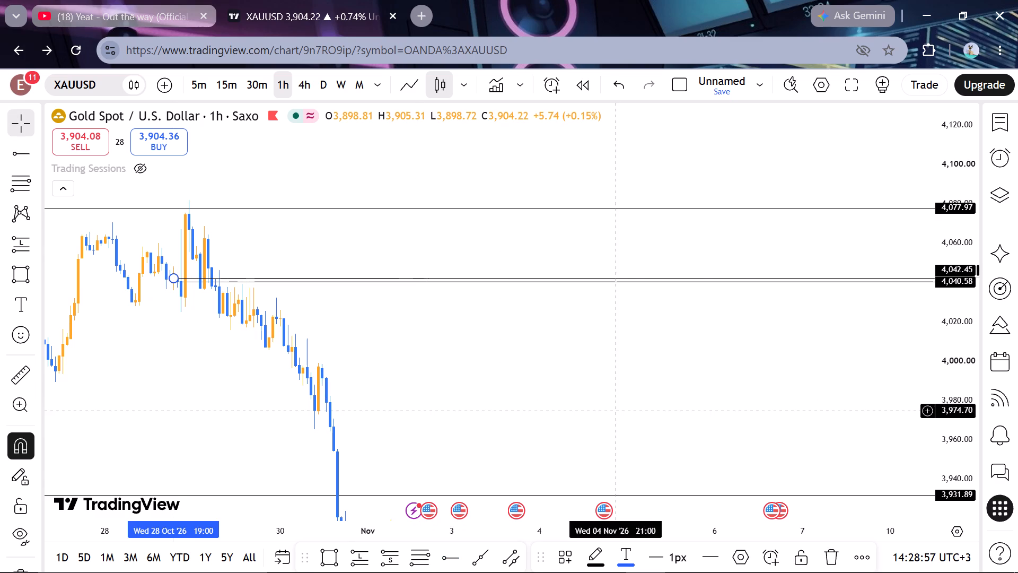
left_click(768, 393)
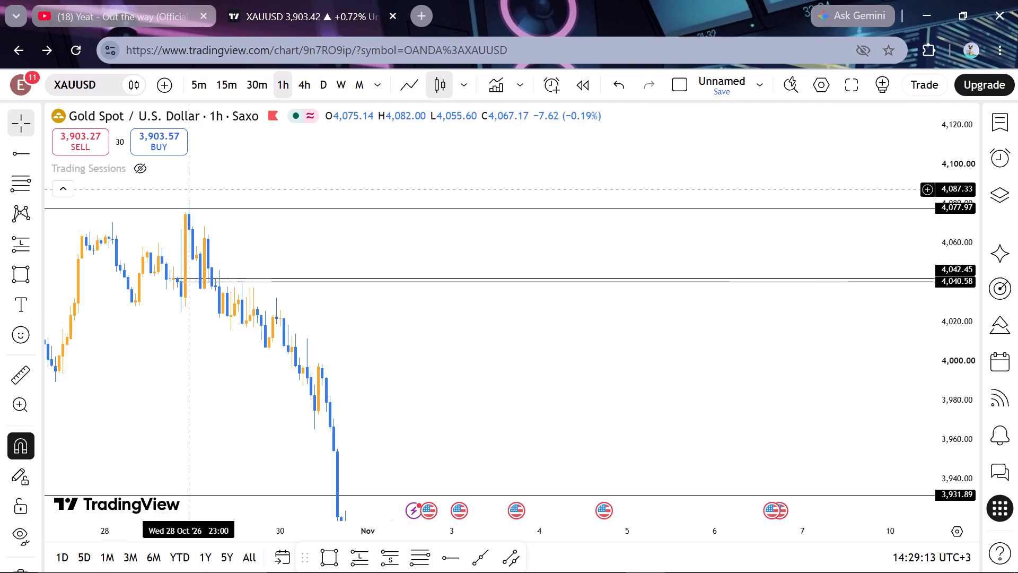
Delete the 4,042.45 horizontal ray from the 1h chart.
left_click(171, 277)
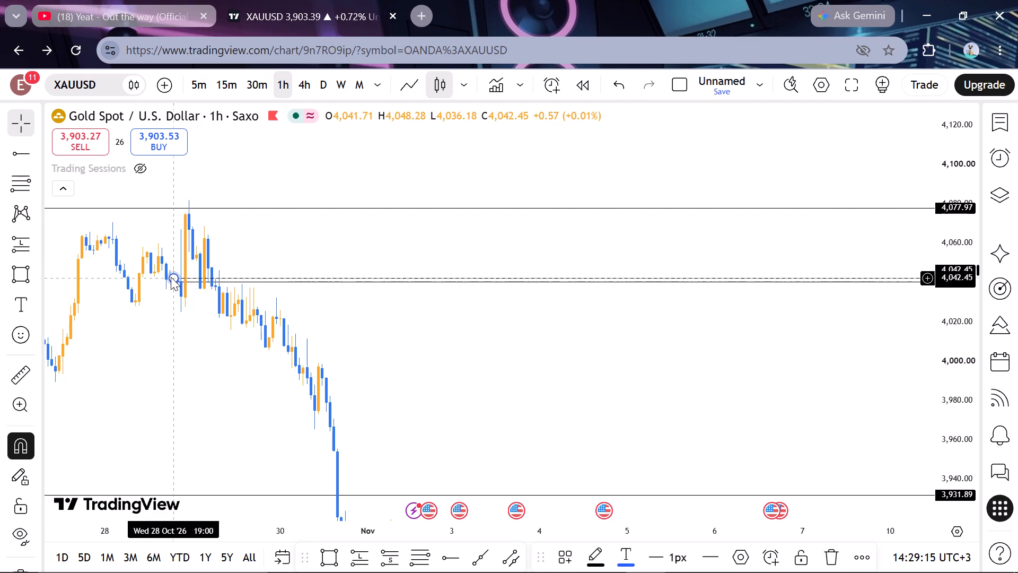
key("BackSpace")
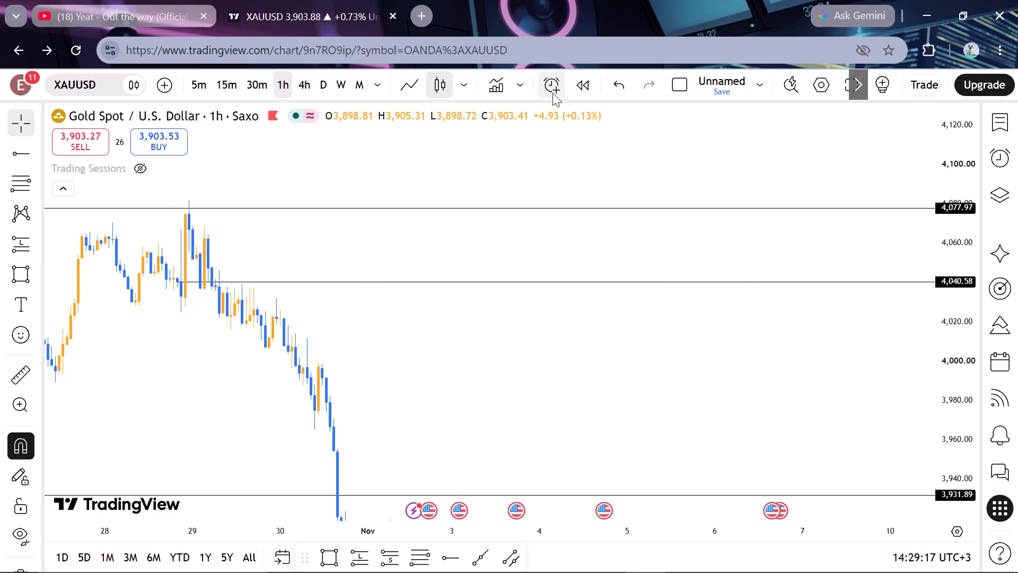
Recheck the late-October swing structure around the 4,040.58 ray on the 4h timeframe with price shown as a line.
left_click(300, 84)
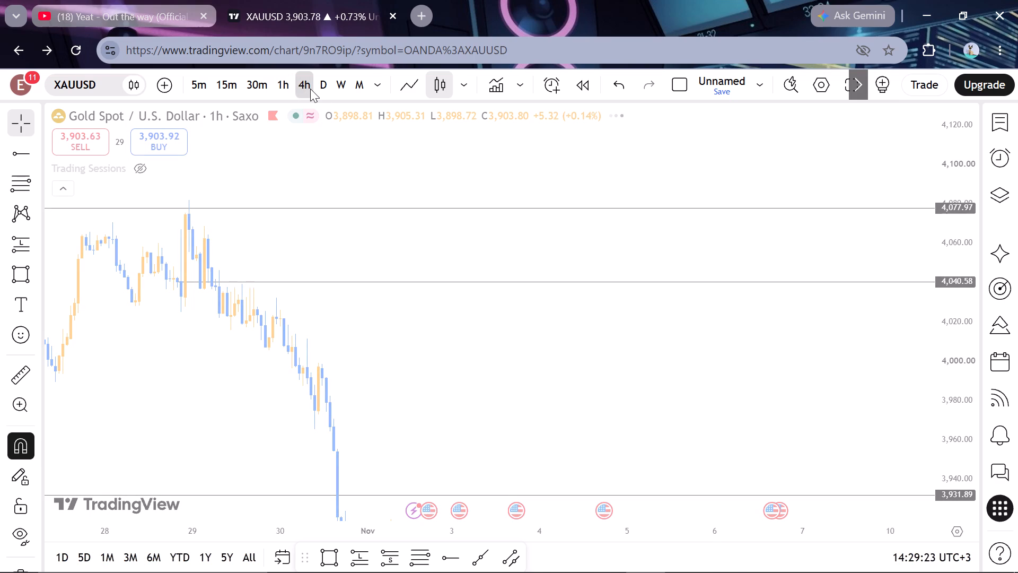
left_click(310, 89)
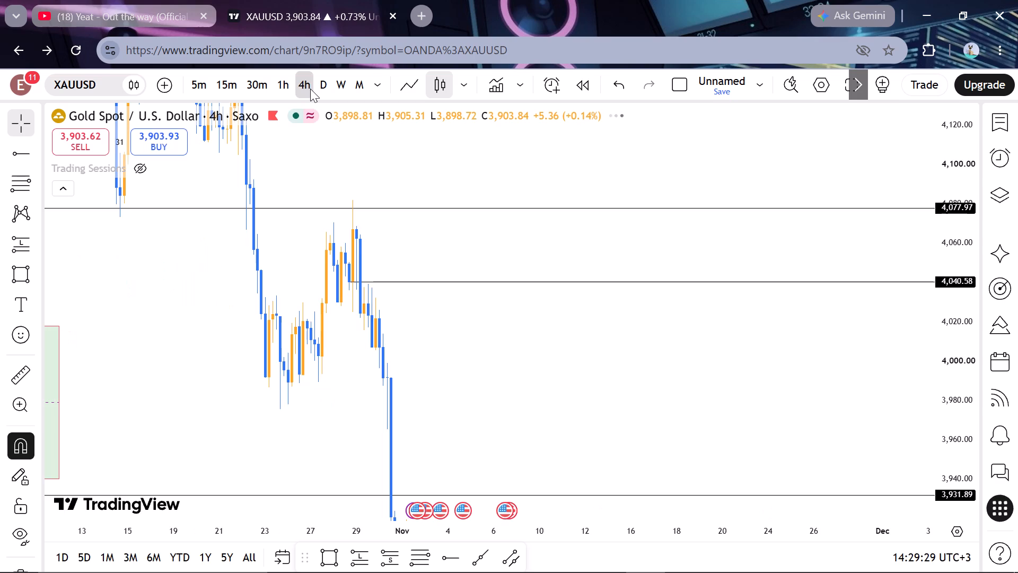
left_click(413, 89)
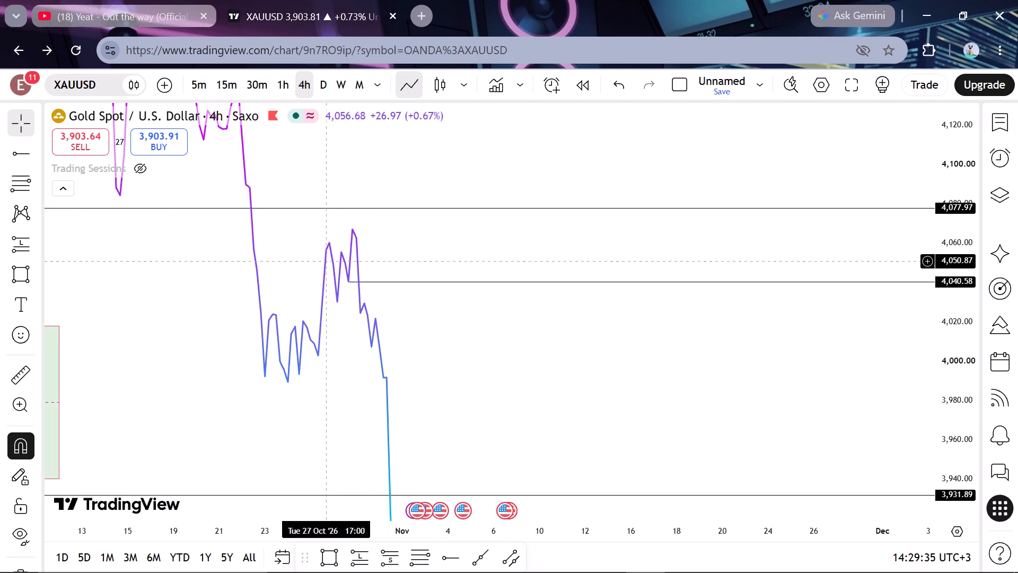
scroll(303, 167, "down", 1)
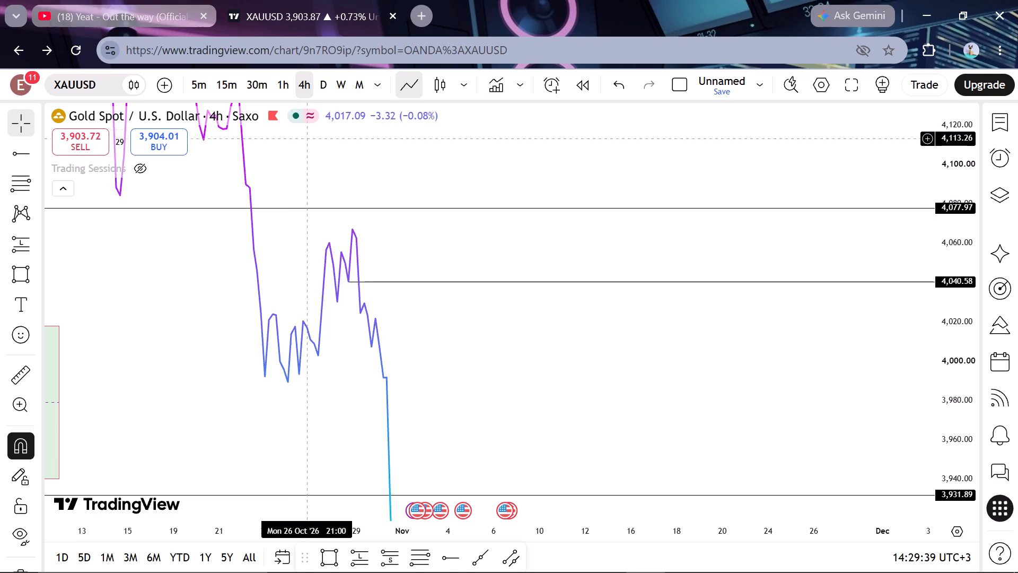
Switch the XAUUSD chart to the 1h timeframe and set its style to candles.
left_click(282, 84)
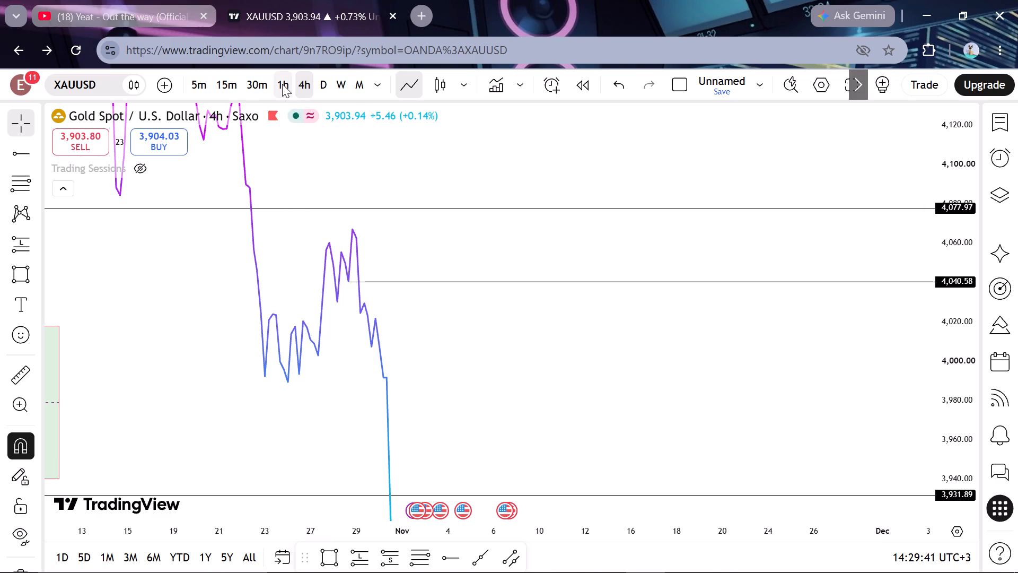
left_click(435, 79)
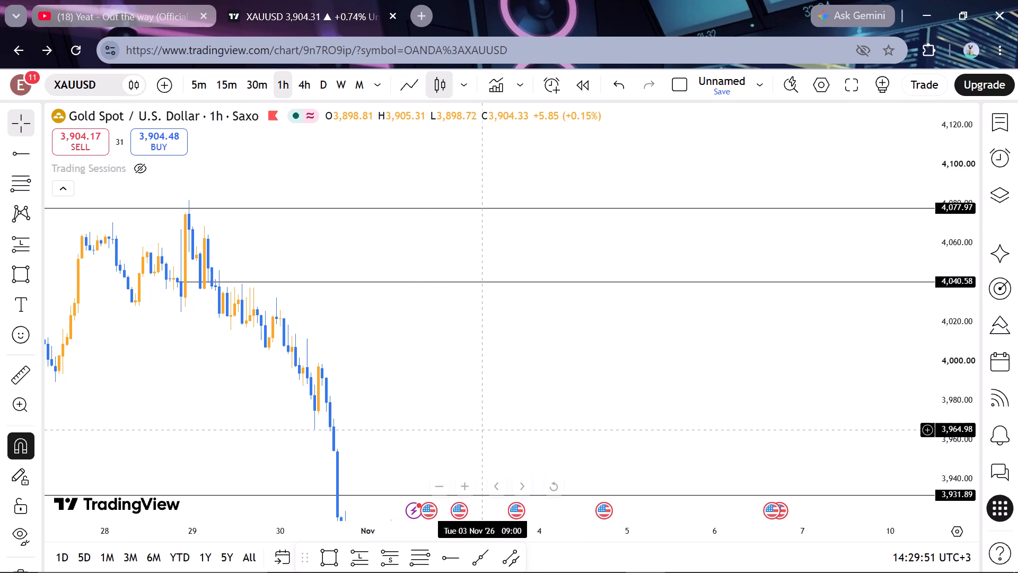
Place a horizontal ray at 4,042.45 from the 28 October 19:00 candle on the 1h chart.
left_click(451, 558)
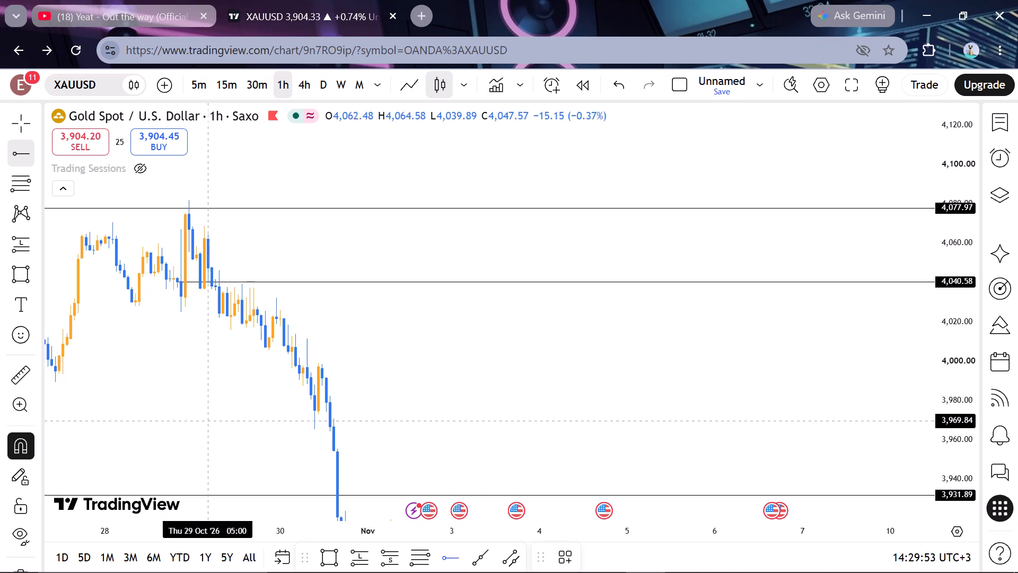
left_click(175, 277)
left_click(113, 351)
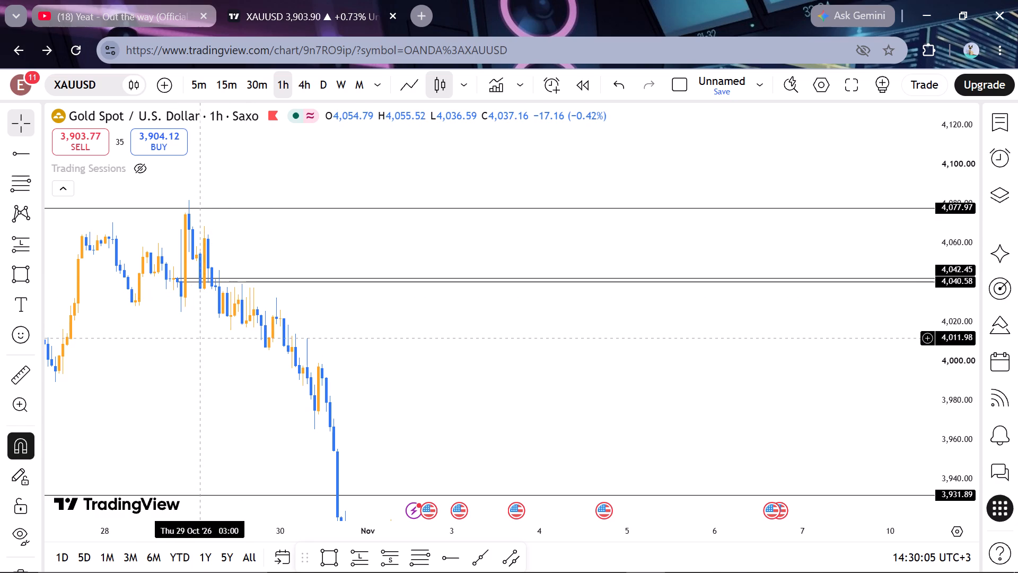
Show the 1h price as a line and move the upper of the two close rays to 4,041.77 at 28 October 17:00.
left_click_drag(118, 386, 222, 415)
left_click_drag(175, 413, 282, 420)
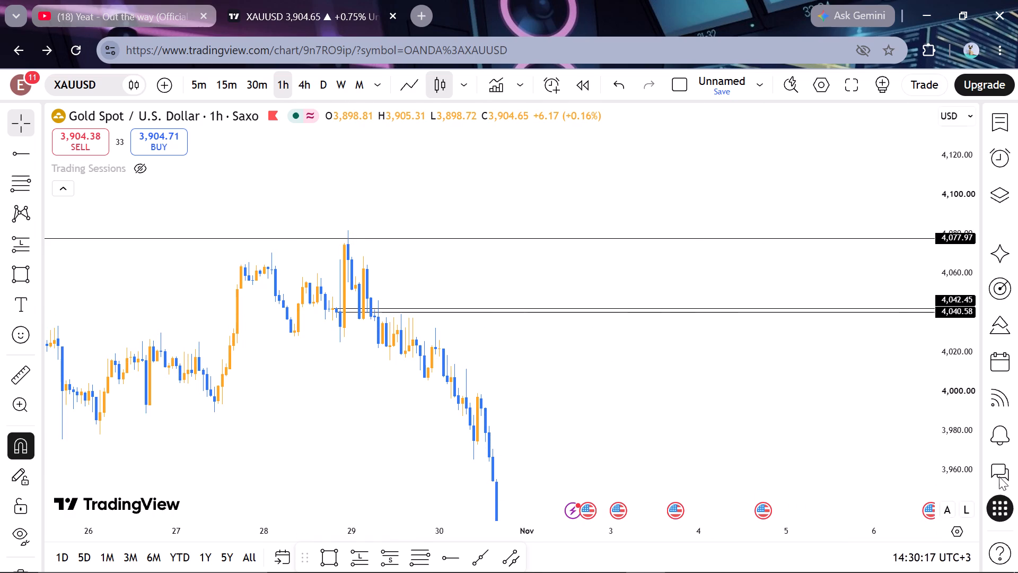
left_click_drag(968, 459, 923, 280)
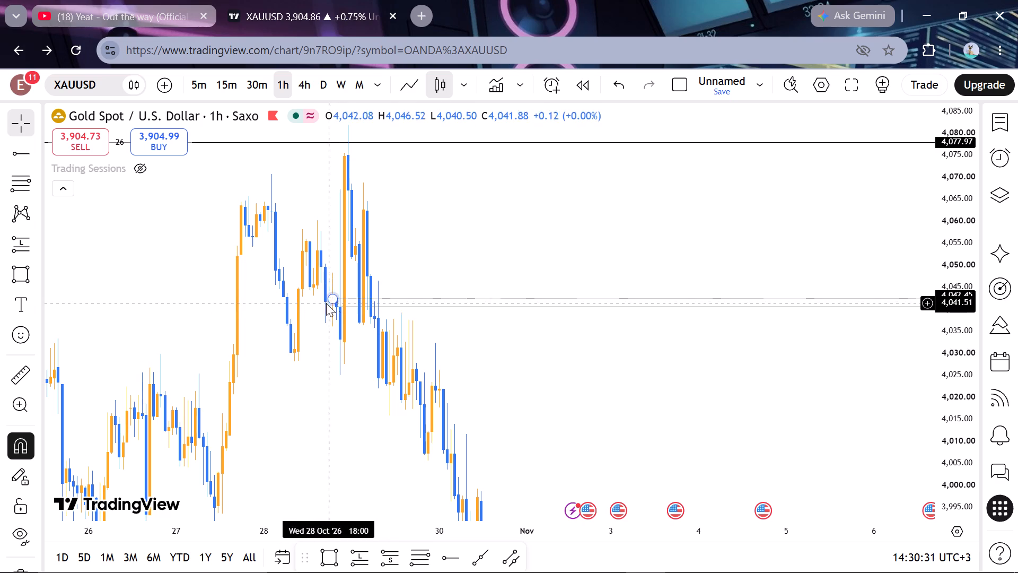
left_click(403, 90)
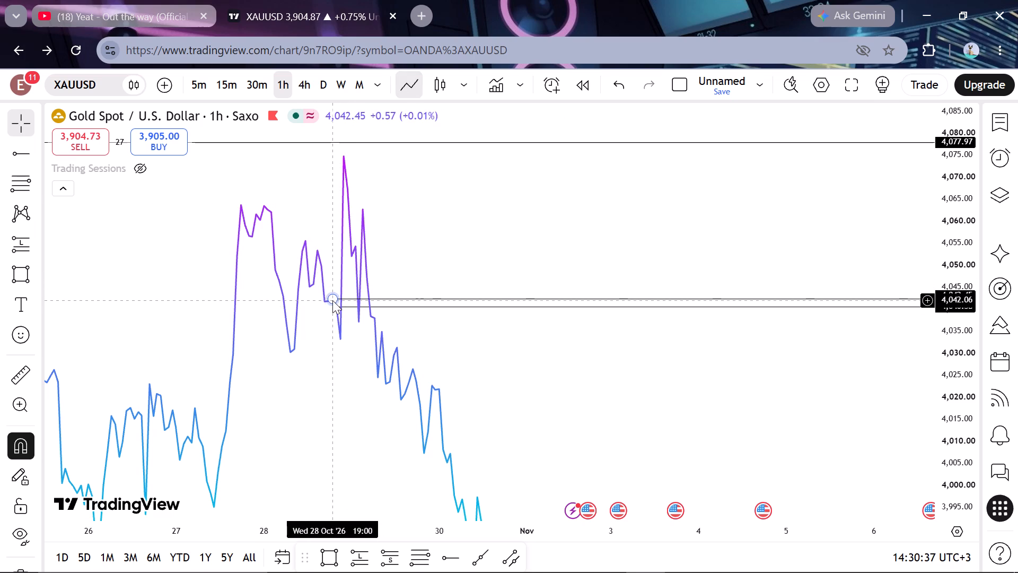
left_click_drag(332, 300, 326, 302)
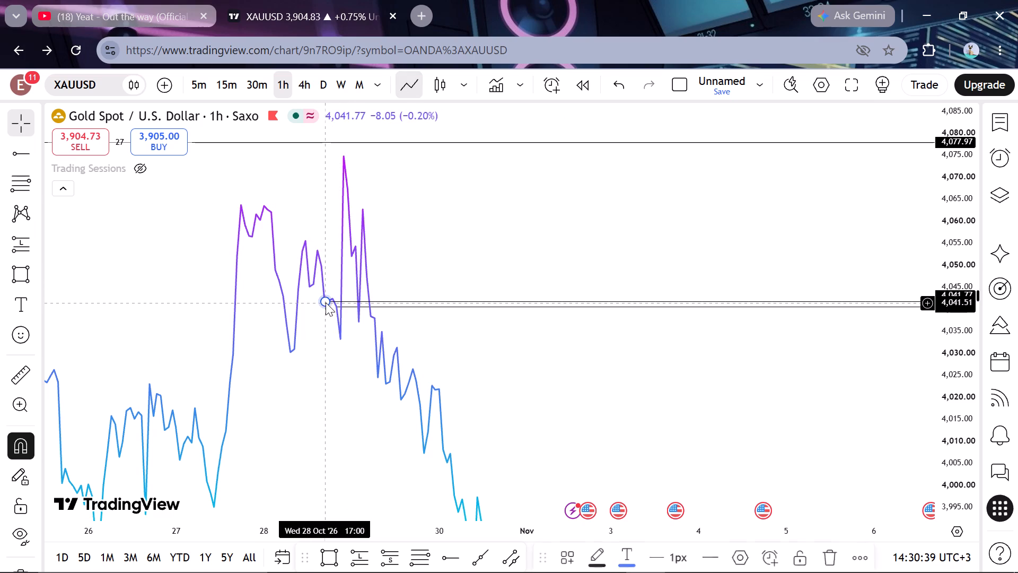
left_click(476, 258)
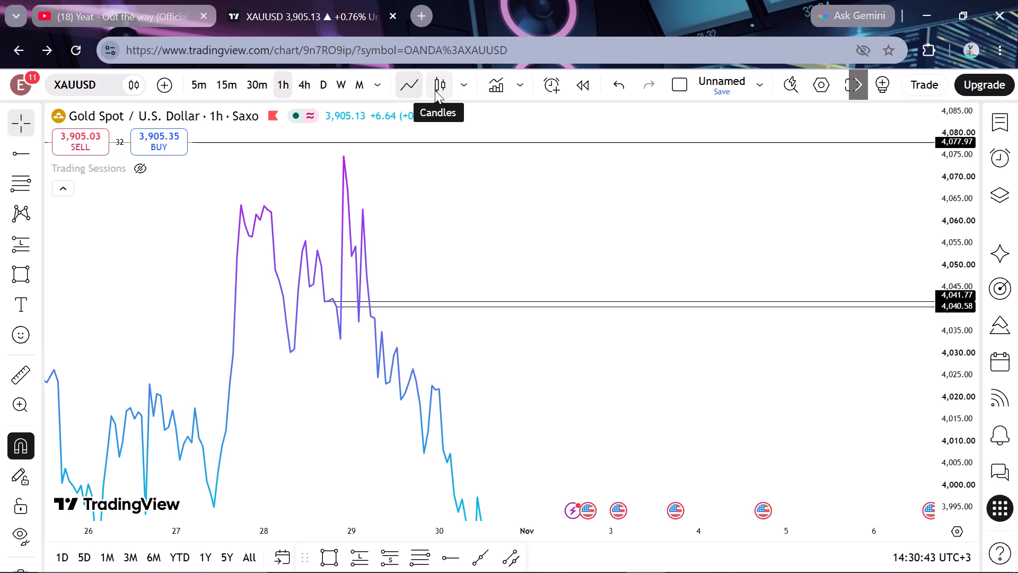
Change the 1h chart style back to candles.
left_click(435, 90)
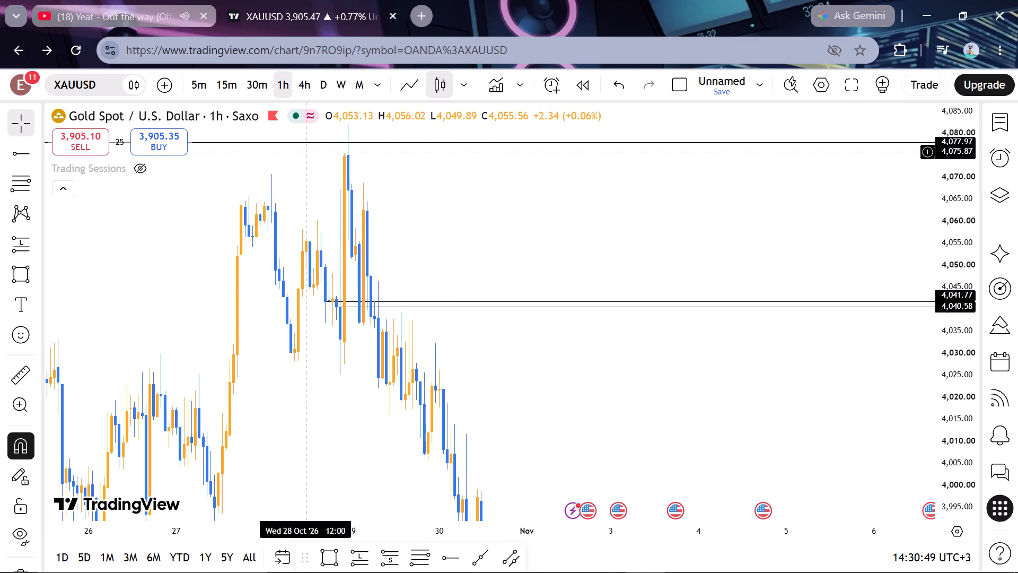
Switch the XAUUSD chart to the 30m timeframe and show the price as a line.
left_click(266, 91)
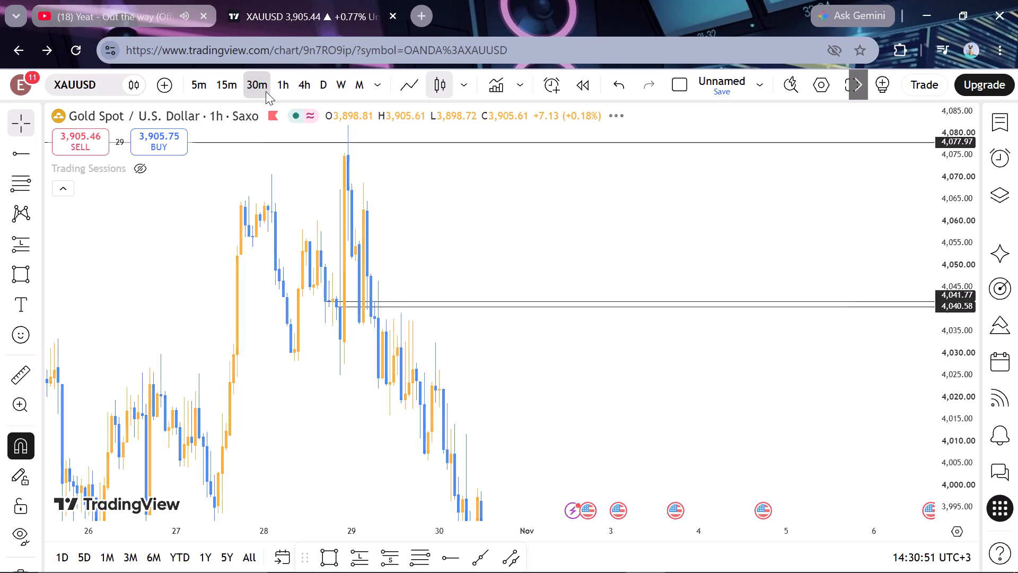
left_click(266, 91)
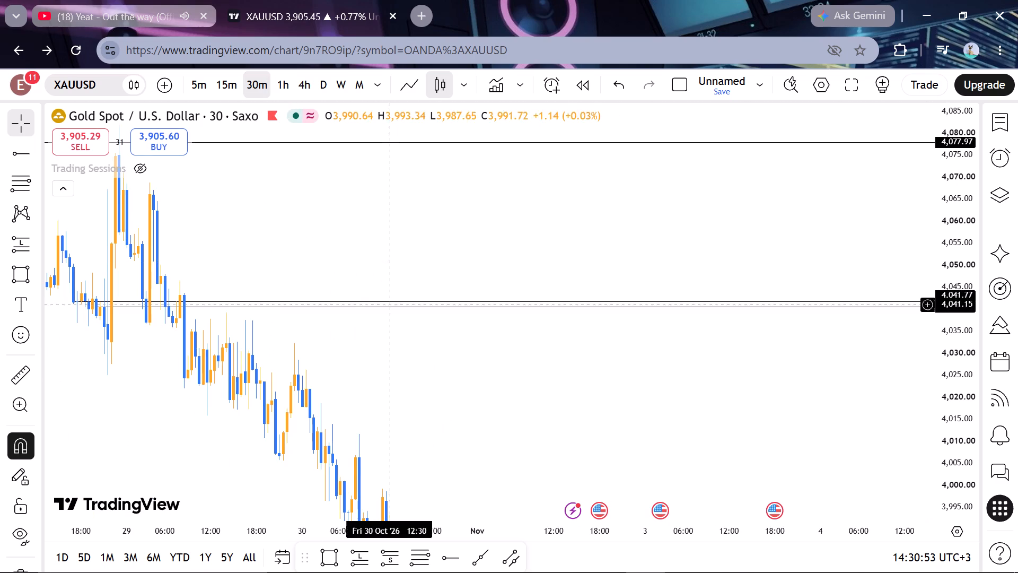
left_click_drag(266, 392, 493, 331)
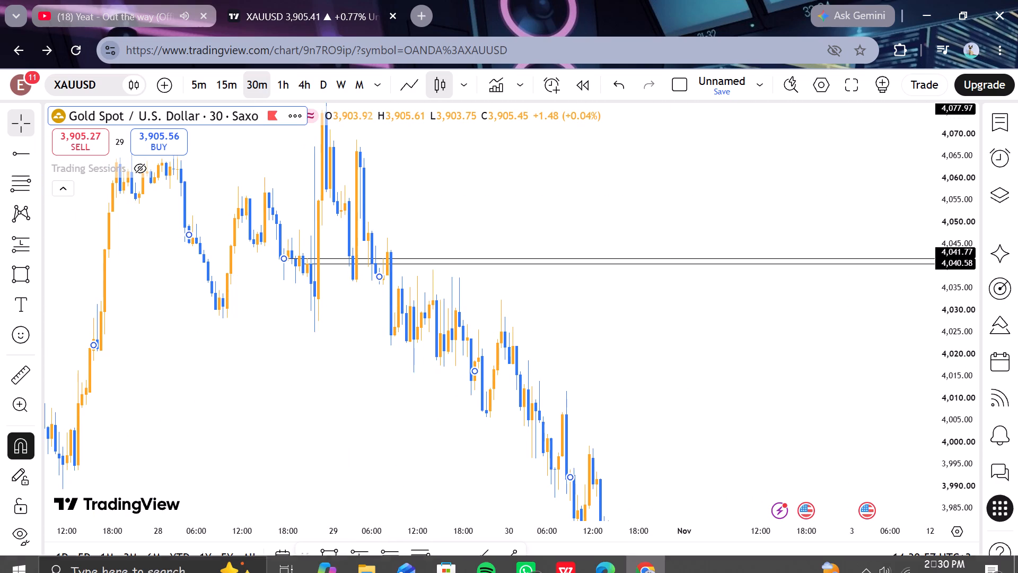
left_click(760, 406)
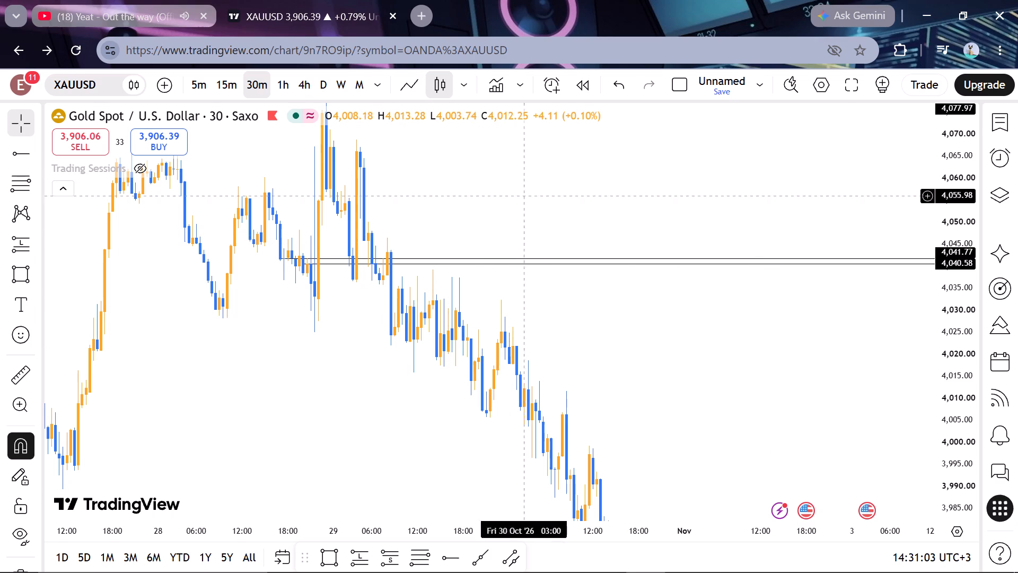
left_click_drag(555, 171, 535, 262)
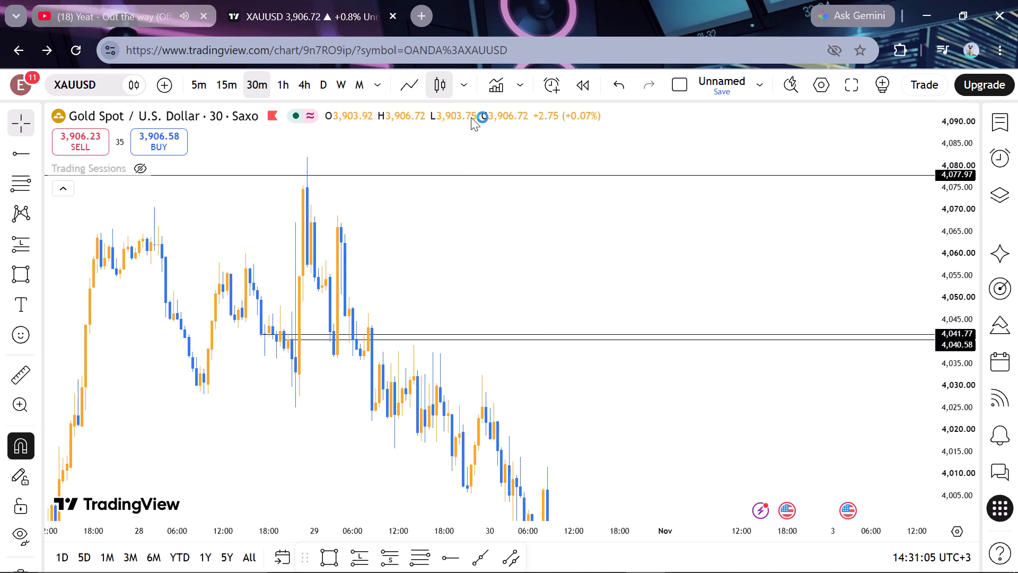
left_click(407, 89)
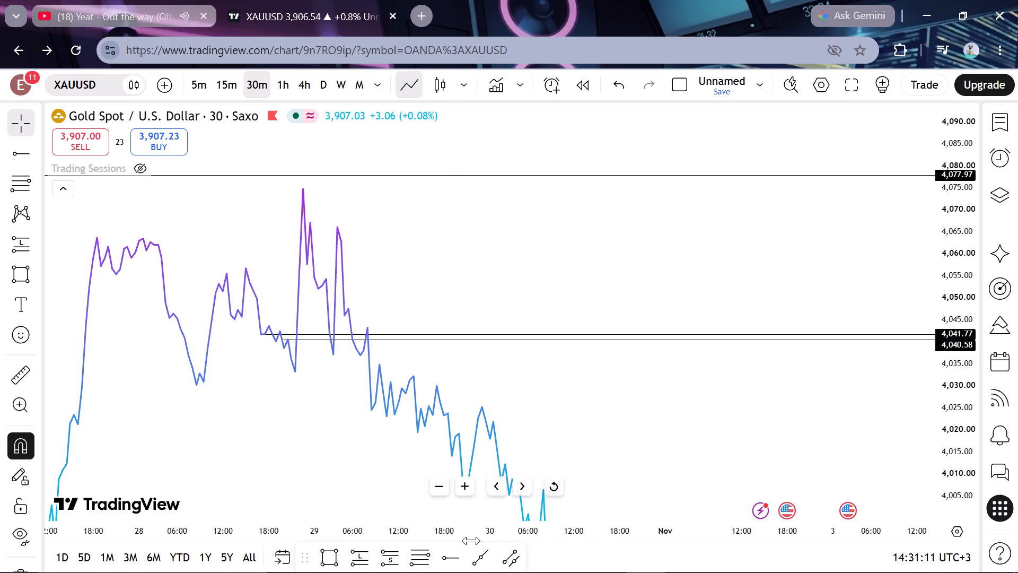
Draw a descending trend line from the 4,074.79 peak of 28 October through about 4,057.25 at 29 October 08:30.
left_click(480, 555)
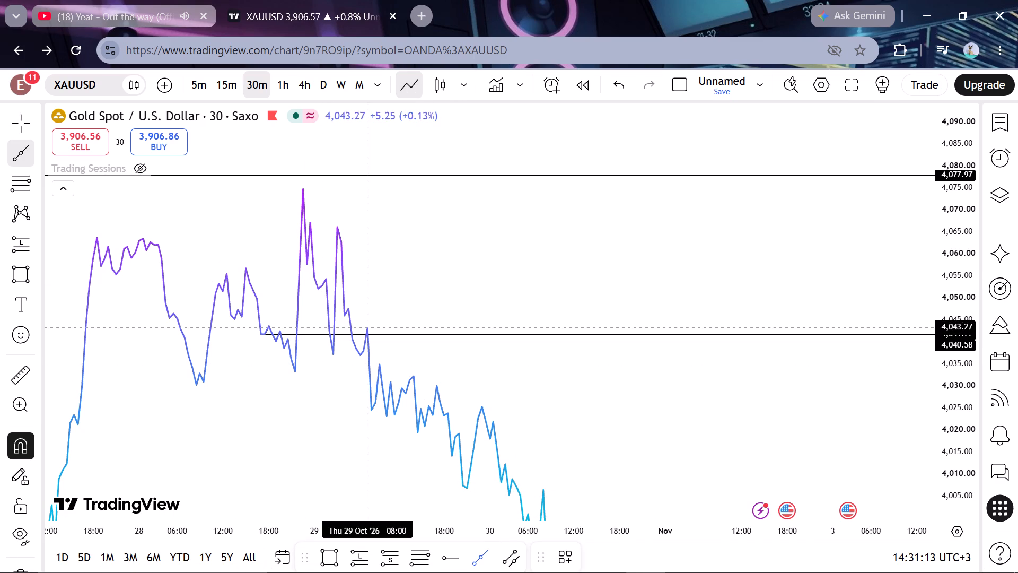
left_click(302, 189)
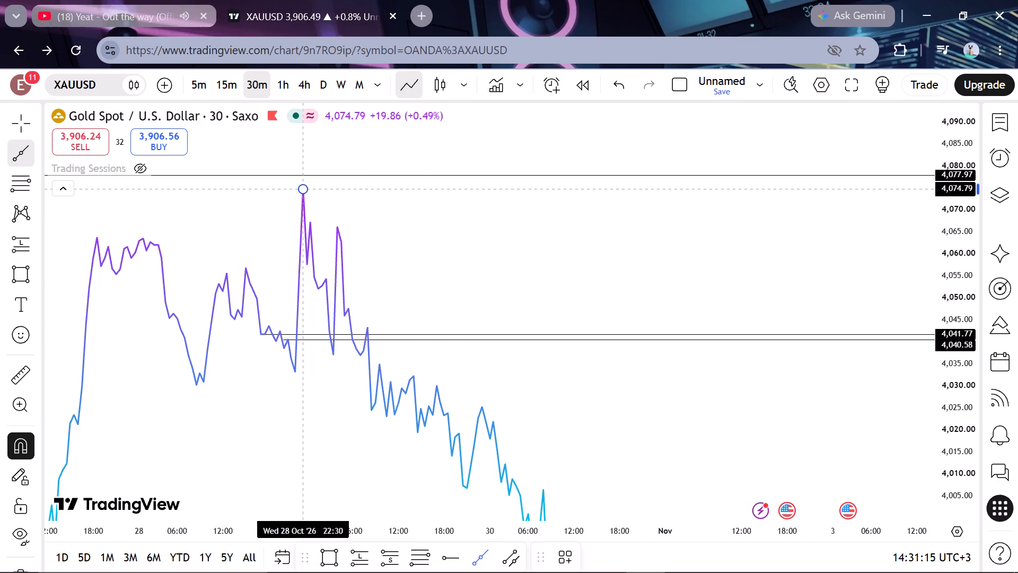
left_click(371, 266)
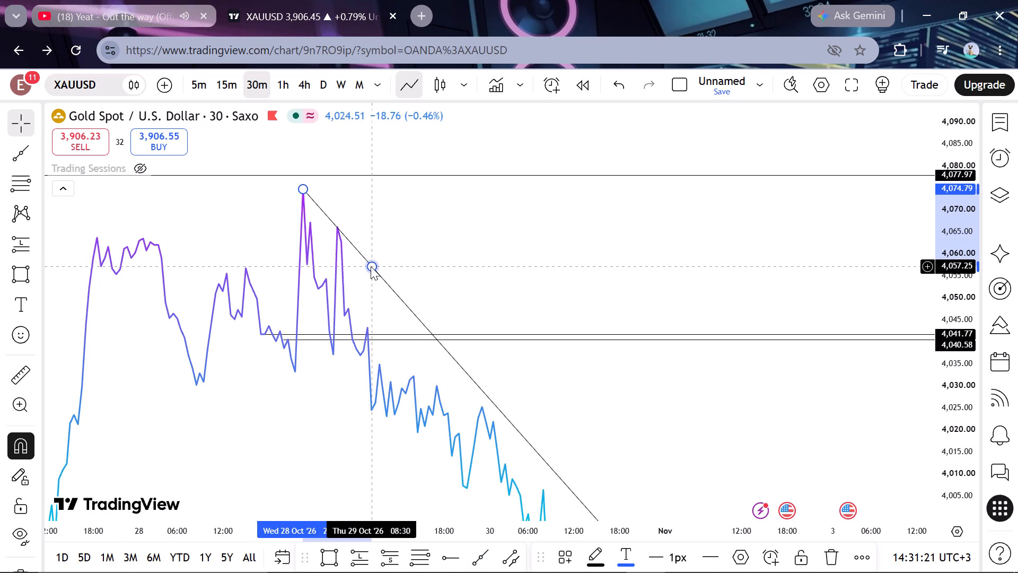
left_click(231, 274)
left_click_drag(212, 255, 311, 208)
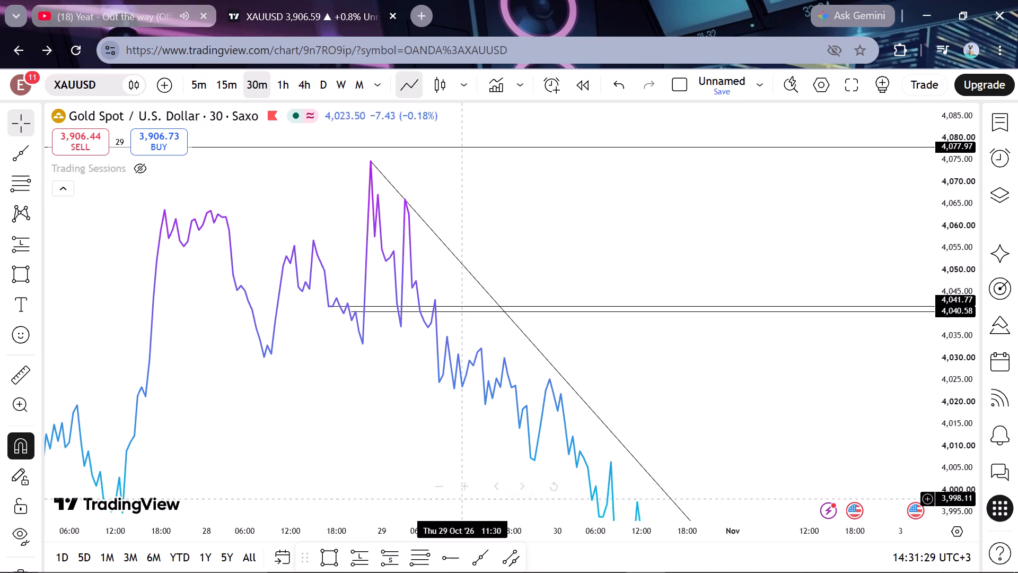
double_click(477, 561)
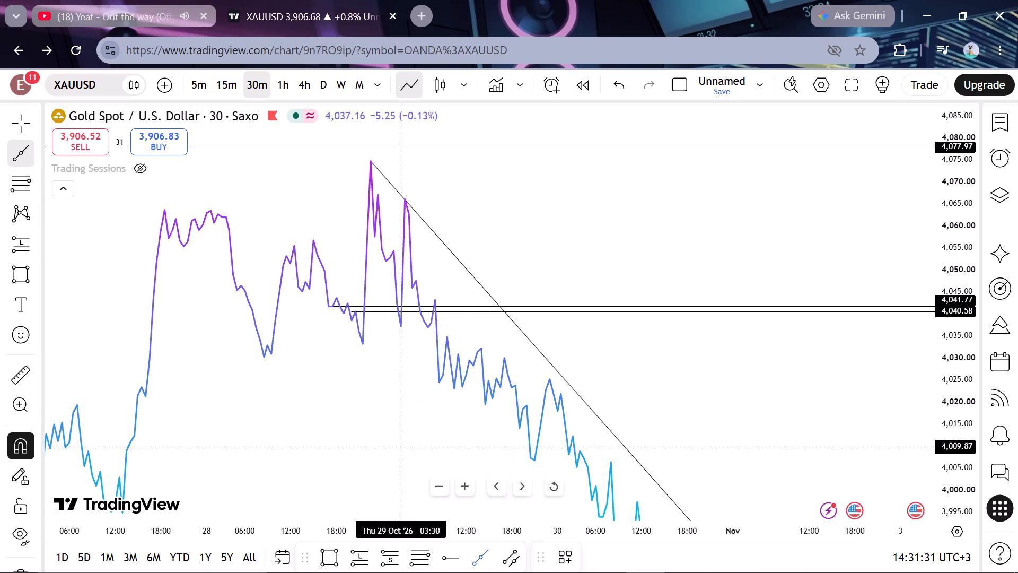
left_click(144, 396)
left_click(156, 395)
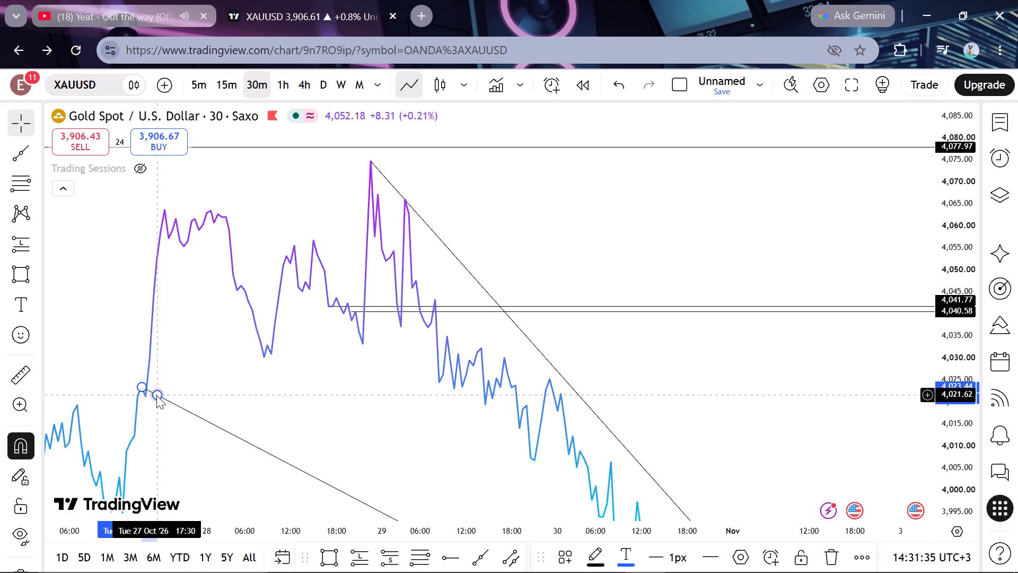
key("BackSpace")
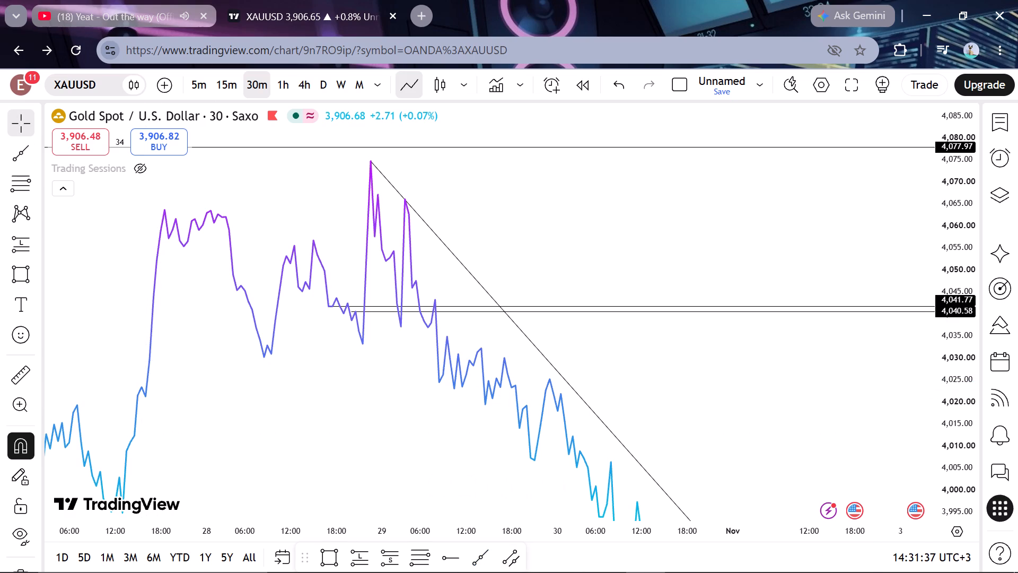
Draw an ascending trend line from the 27 October 16:00 low at 4,021.29 to 4,036.97 on 29 October.
left_click(479, 554)
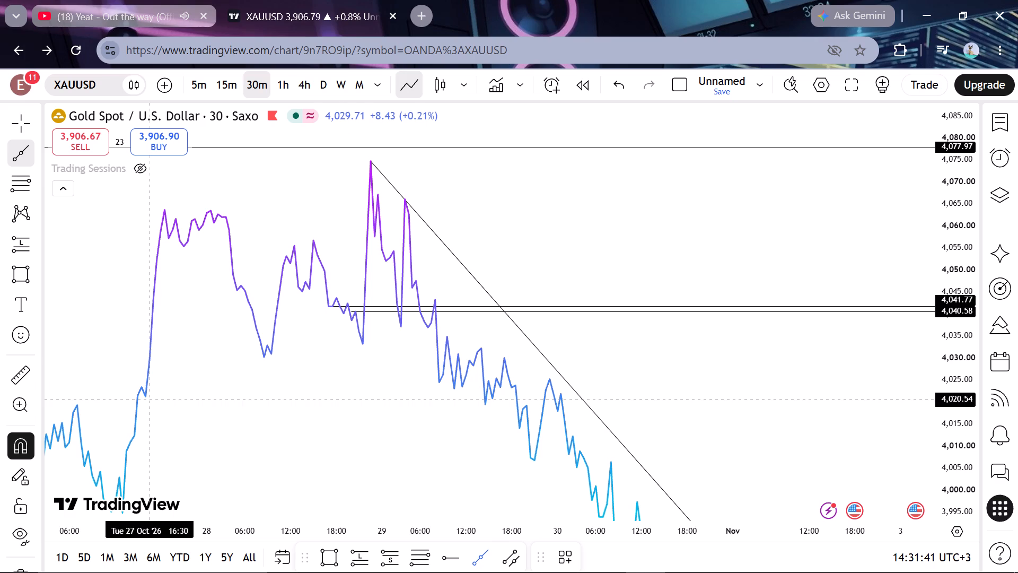
left_click(147, 403)
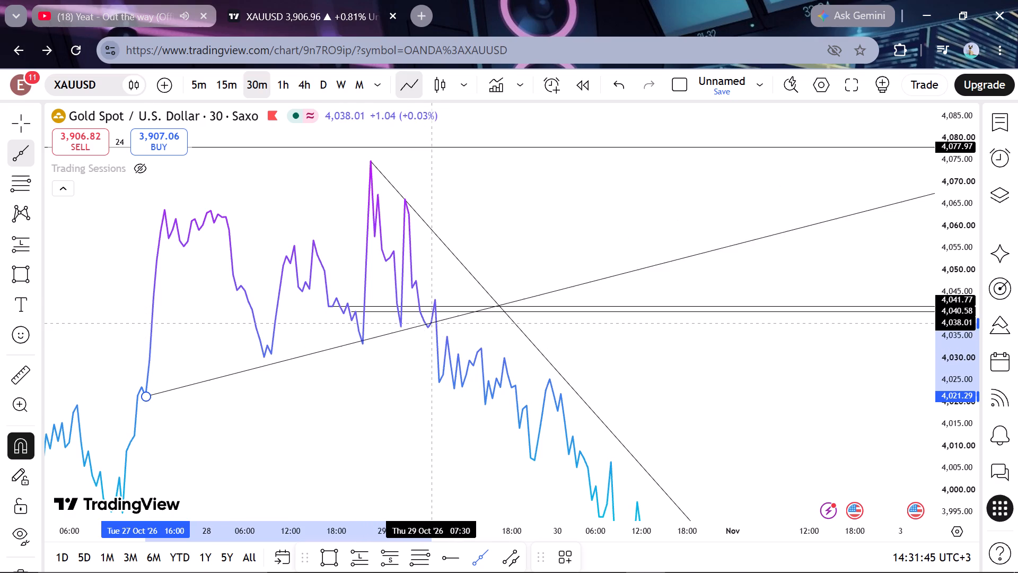
left_click(429, 328)
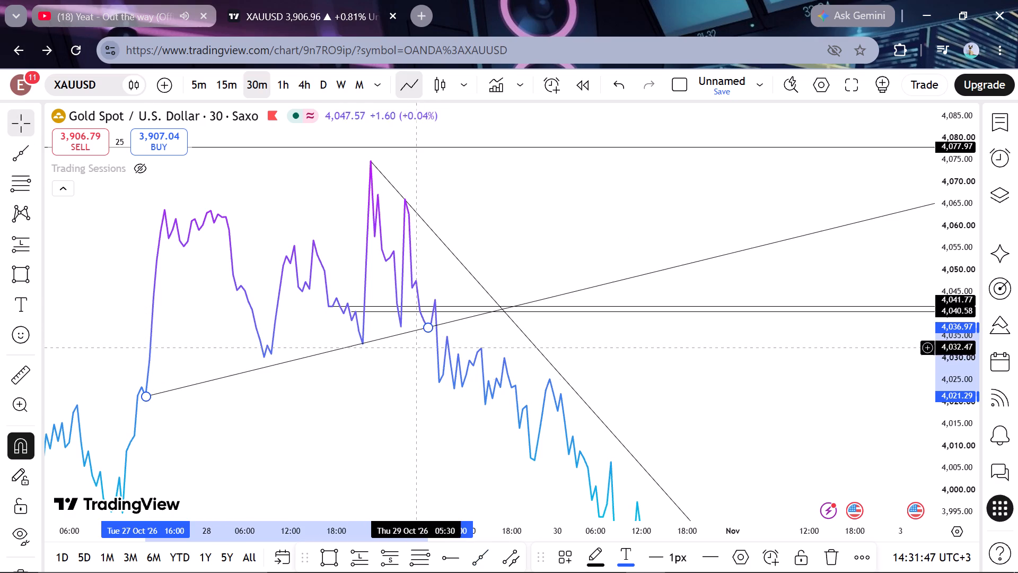
left_click(372, 422)
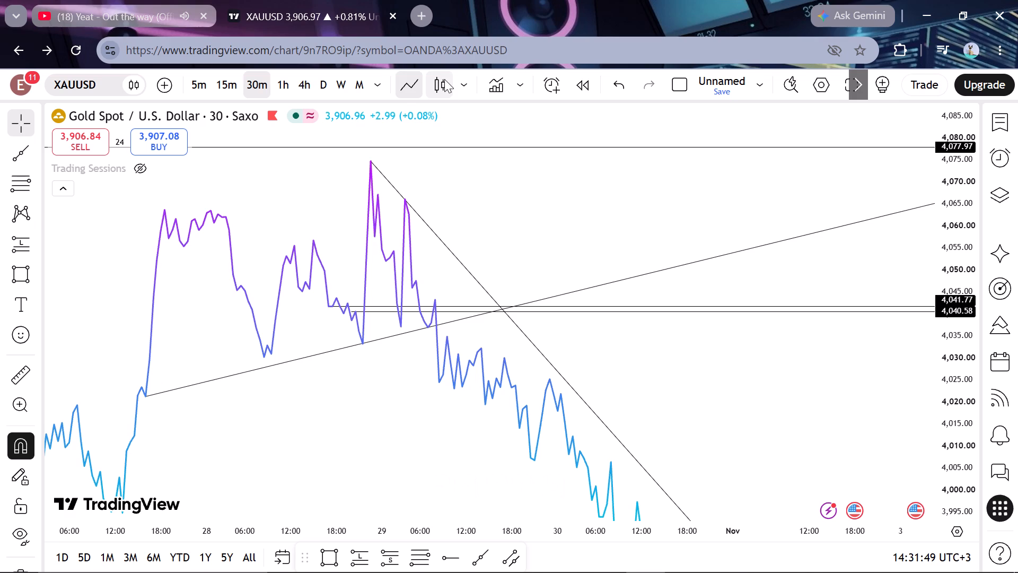
Change the 30m chart style back to candles.
left_click(441, 80)
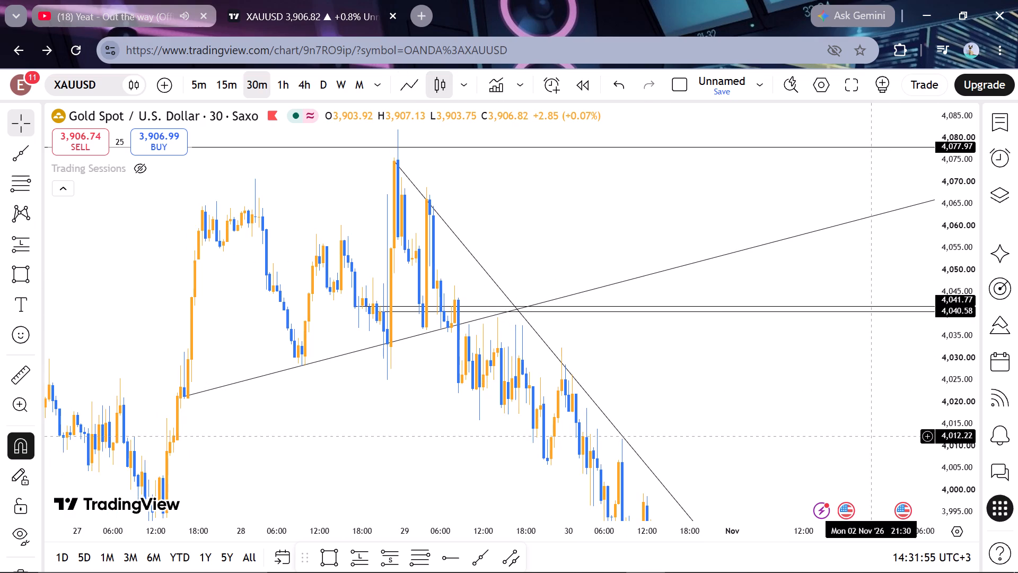
left_click_drag(754, 409, 725, 291)
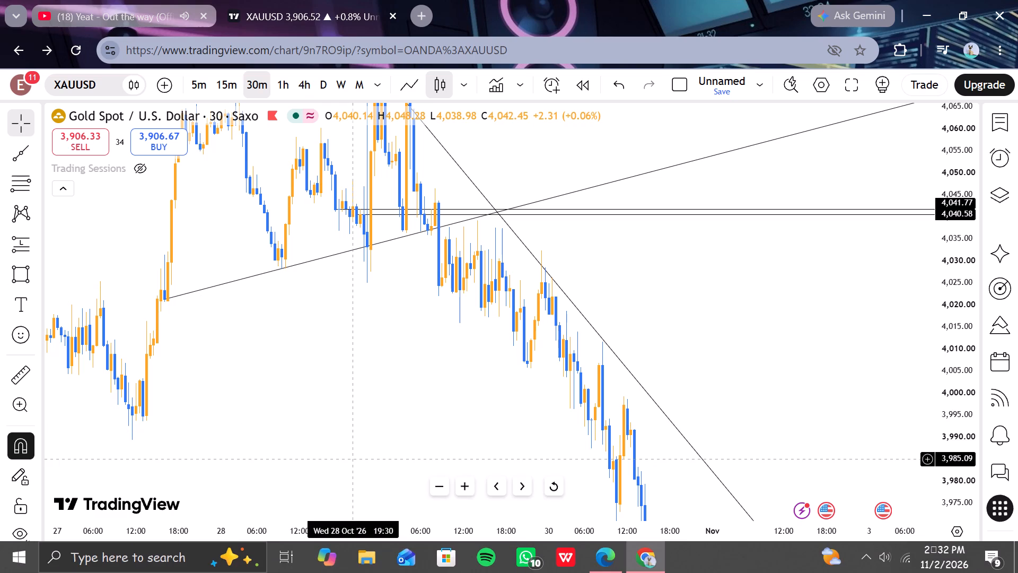
Turn off magnet snapping for the Short Position drawing.
left_click(389, 551)
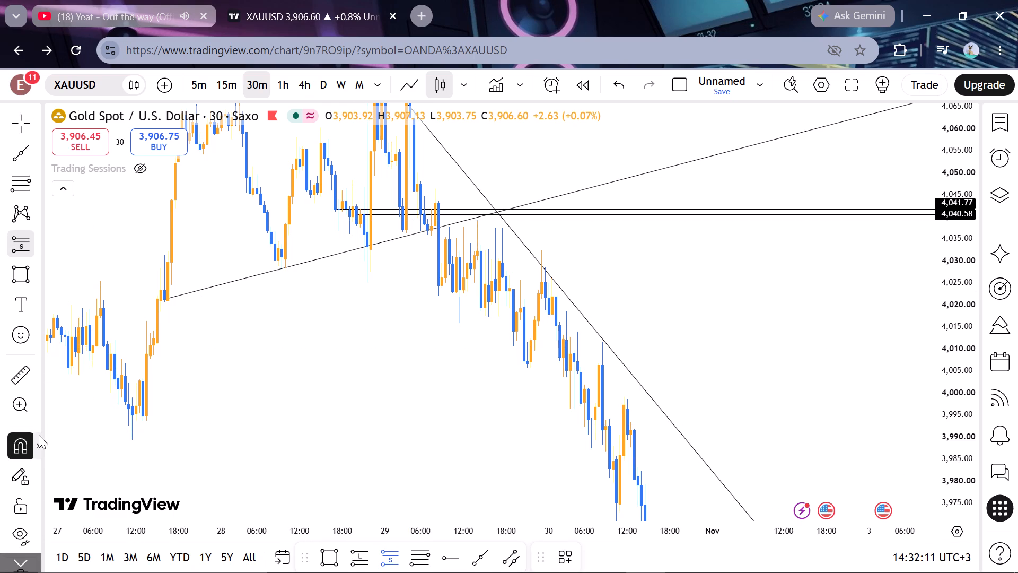
left_click(17, 447)
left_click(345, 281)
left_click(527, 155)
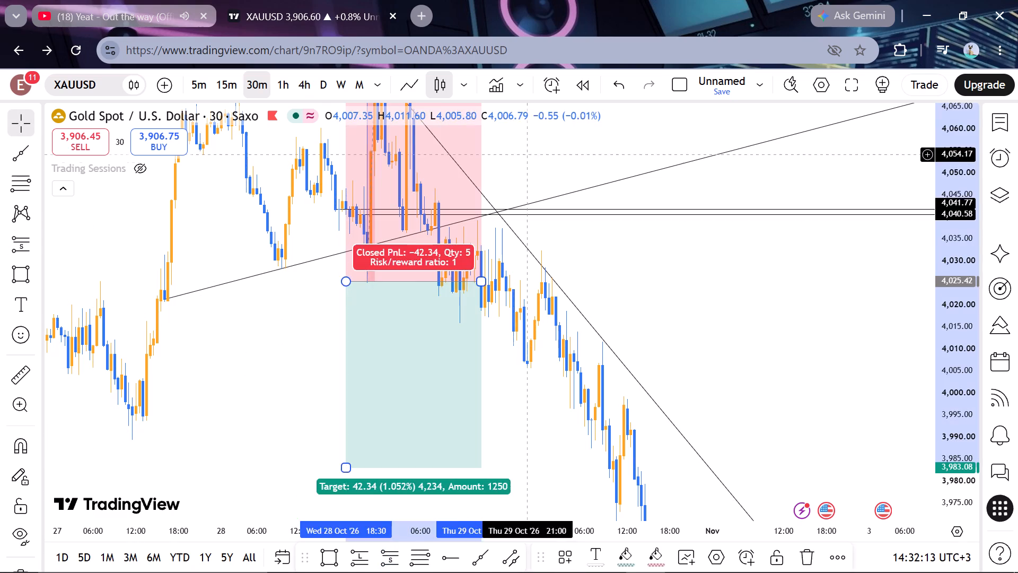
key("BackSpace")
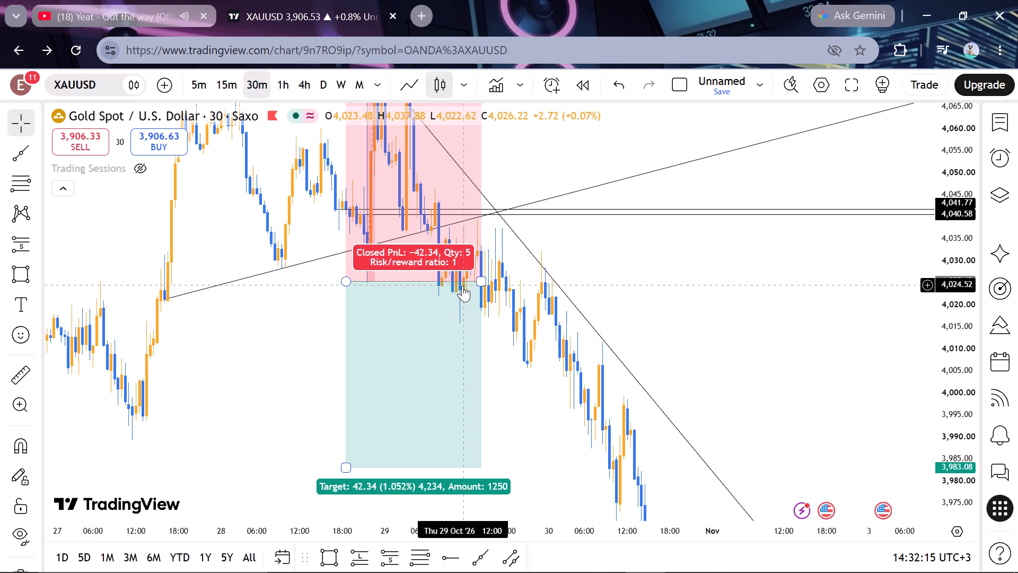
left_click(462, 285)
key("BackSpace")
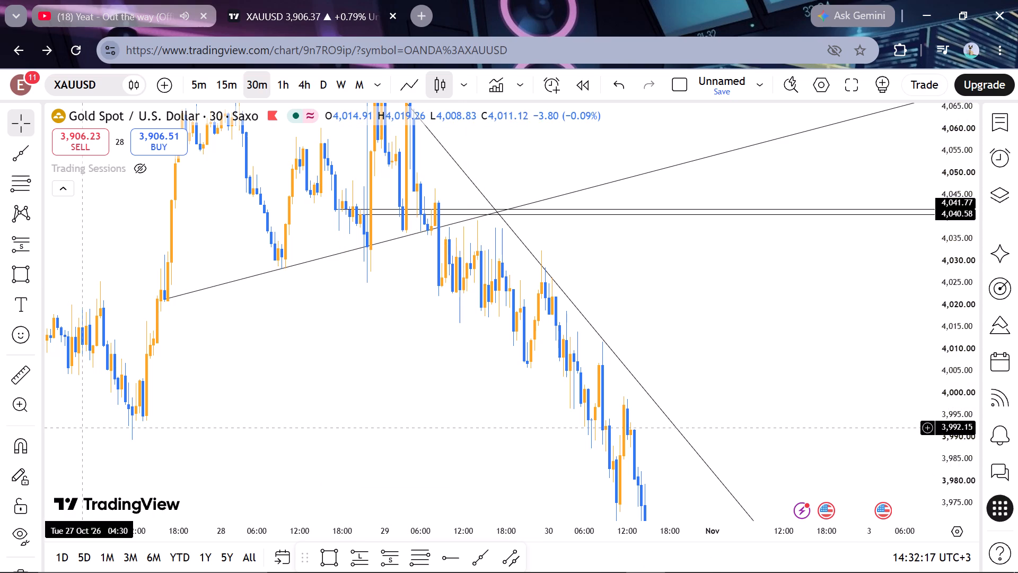
Place a short position at the crossing of the two trend lines, with entry at 4,040.07 on 29 October 16:30.
left_click(384, 554)
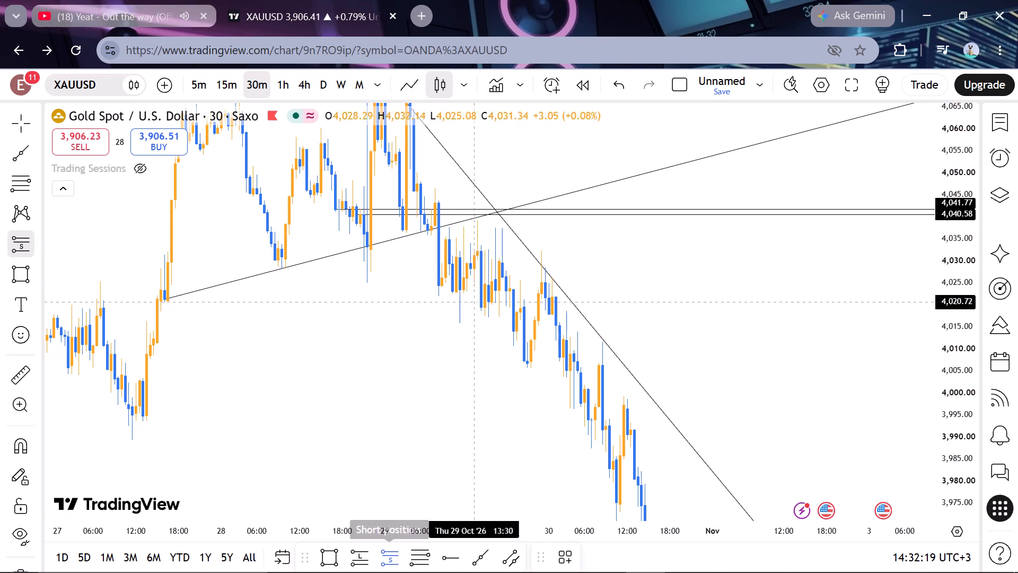
left_click(495, 216)
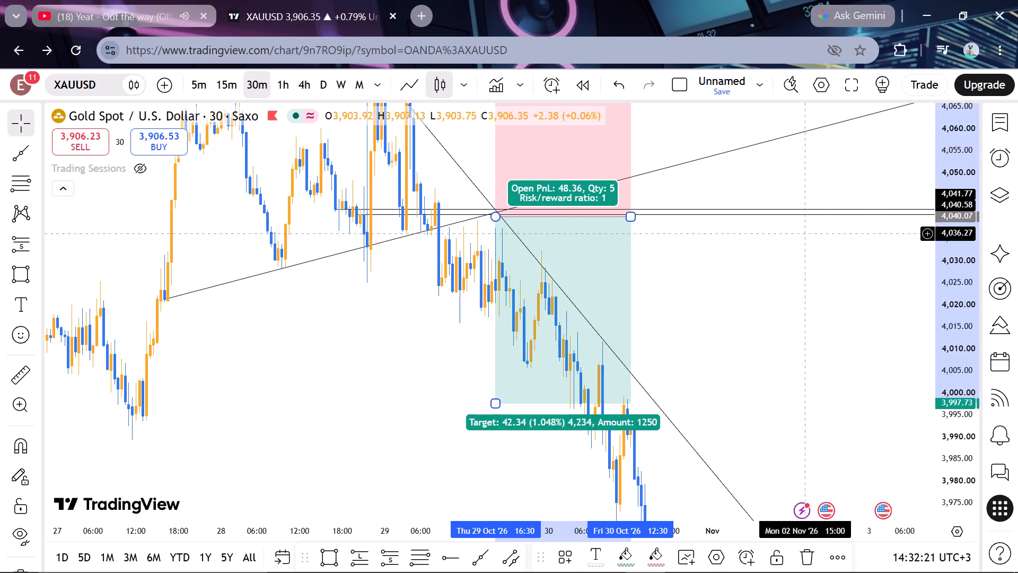
Tighten the short position's stop to 4,042.48, just above the two close rays.
left_click_drag(960, 167, 947, 336)
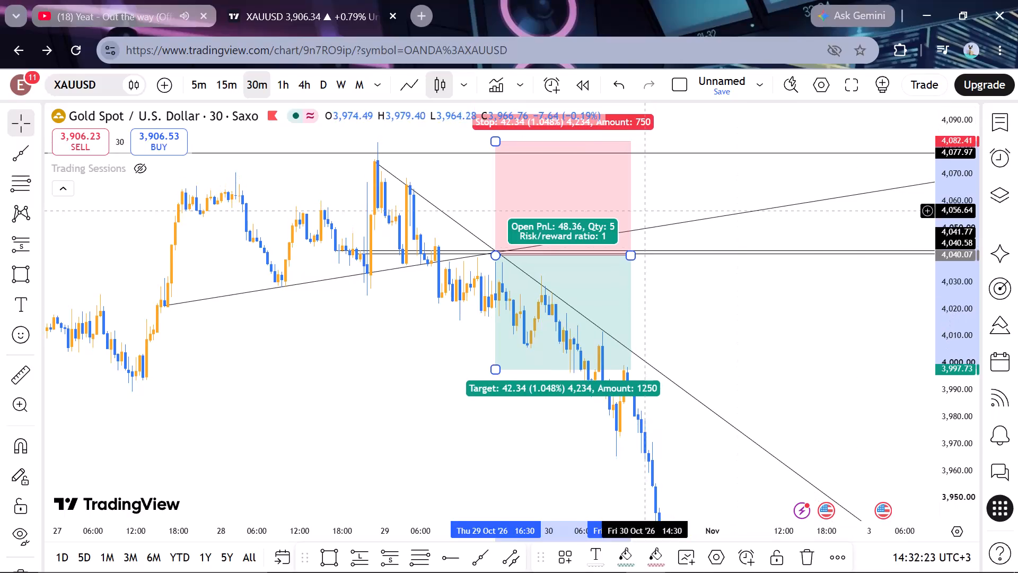
left_click_drag(494, 141, 501, 209)
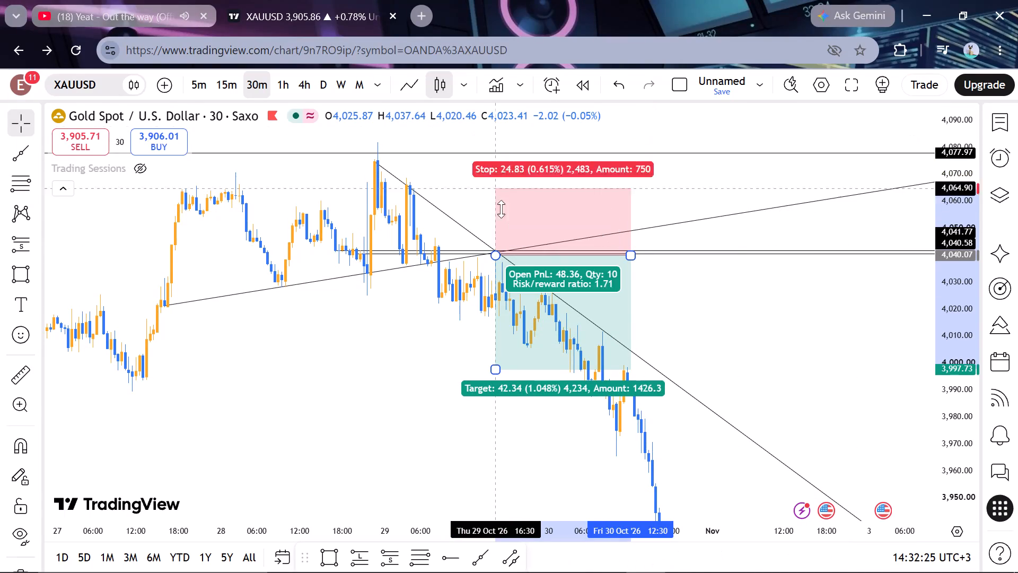
left_click_drag(501, 209, 498, 249)
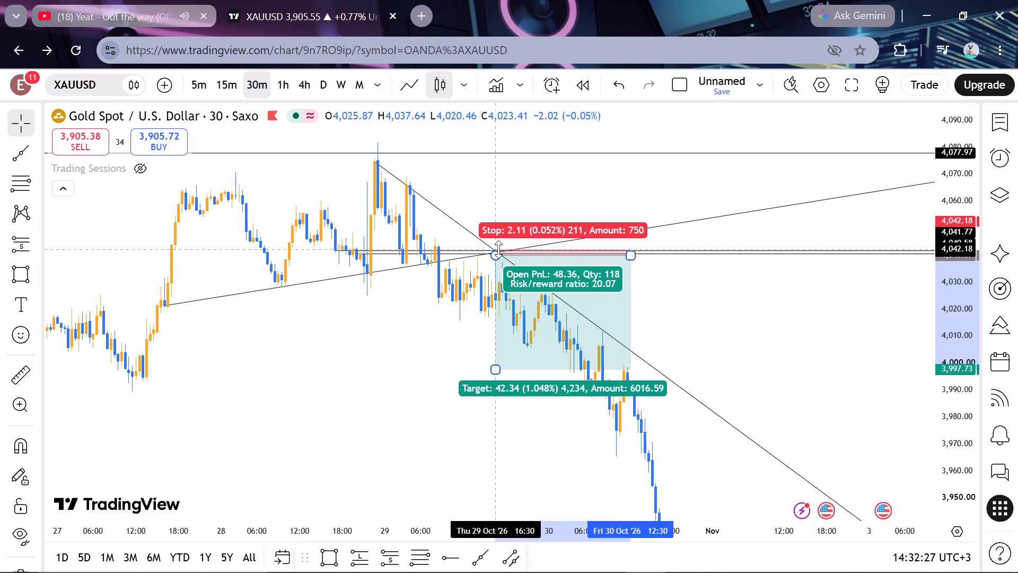
left_click_drag(498, 249, 498, 248)
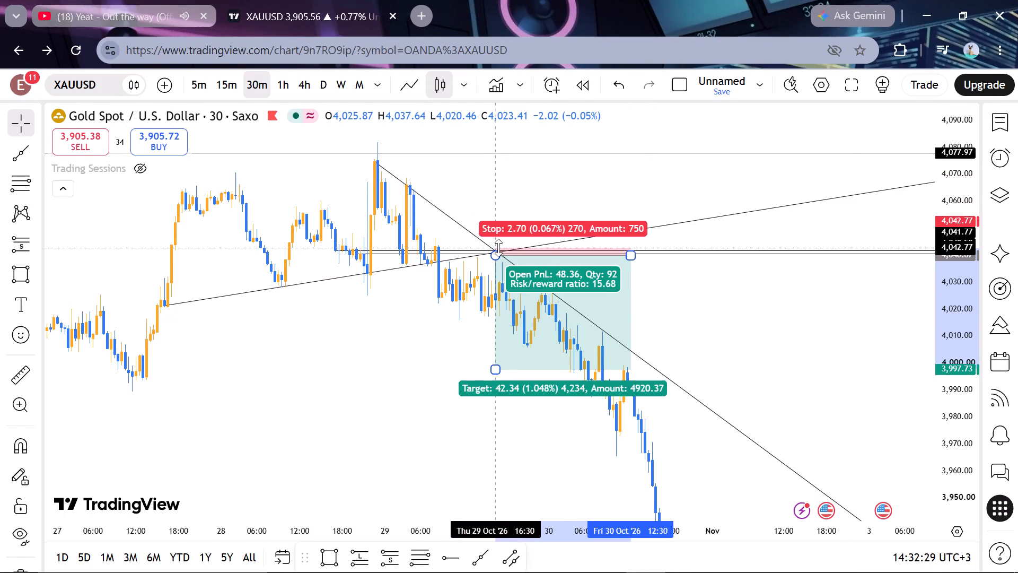
left_click_drag(498, 248, 498, 248)
Move the whole short position to an entry of 4,040.83 at 29 October 16:00, with its target at 3,998.49.
left_click_drag(671, 300, 645, 229)
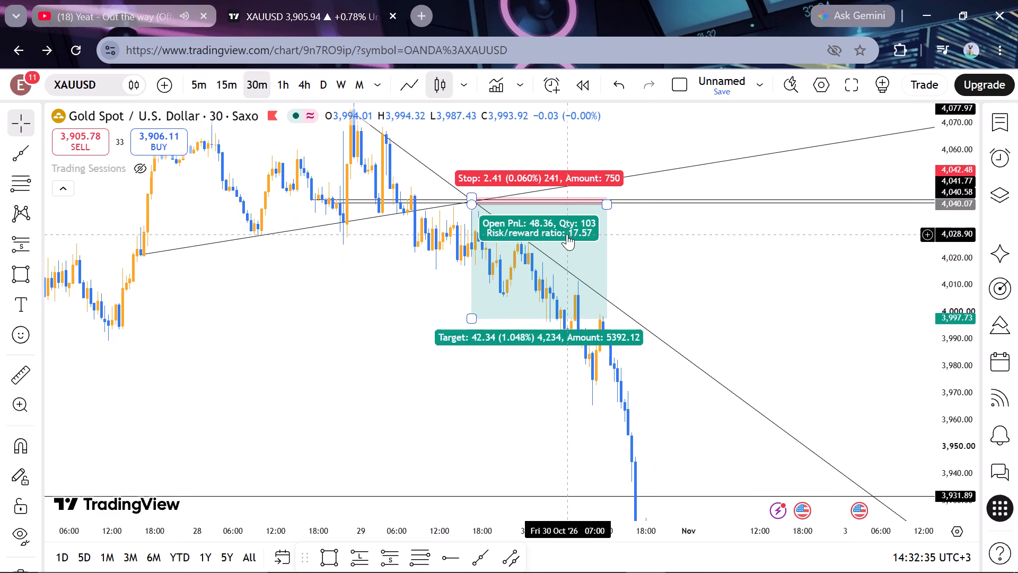
left_click_drag(941, 414, 859, 234)
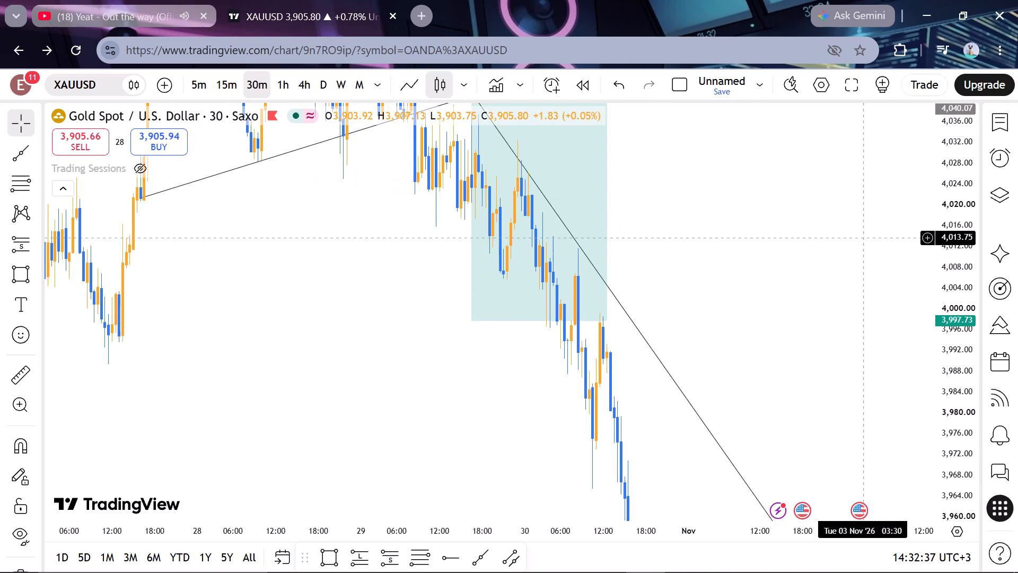
left_click_drag(780, 201, 756, 402)
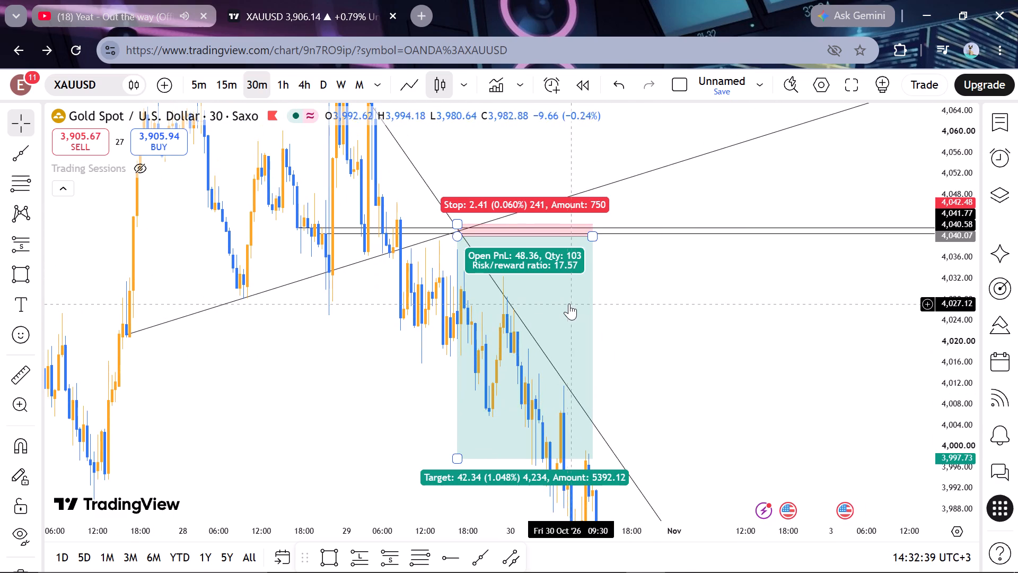
left_click(569, 303)
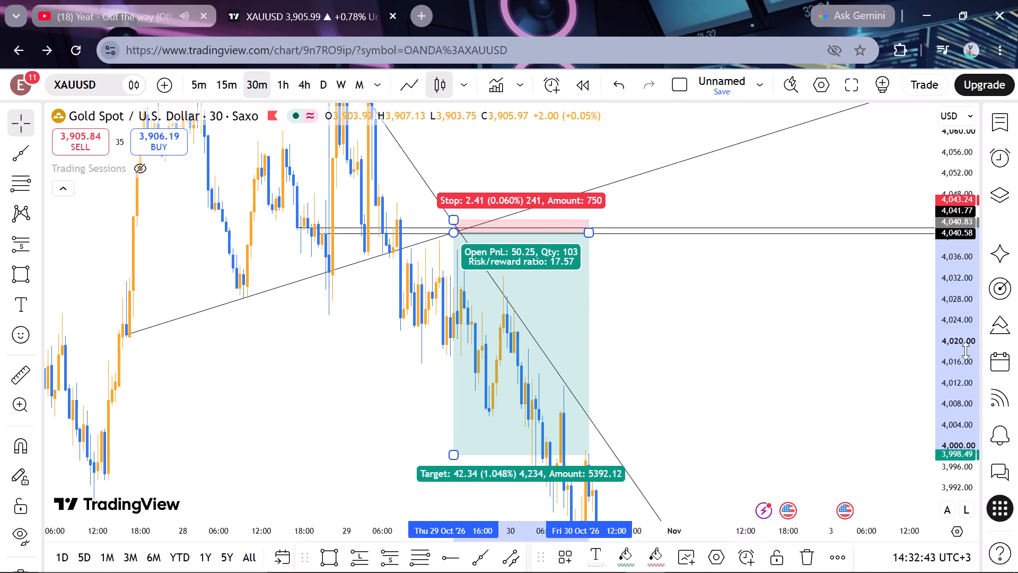
Lower the short position's stop to 4,042.75.
left_click(951, 344)
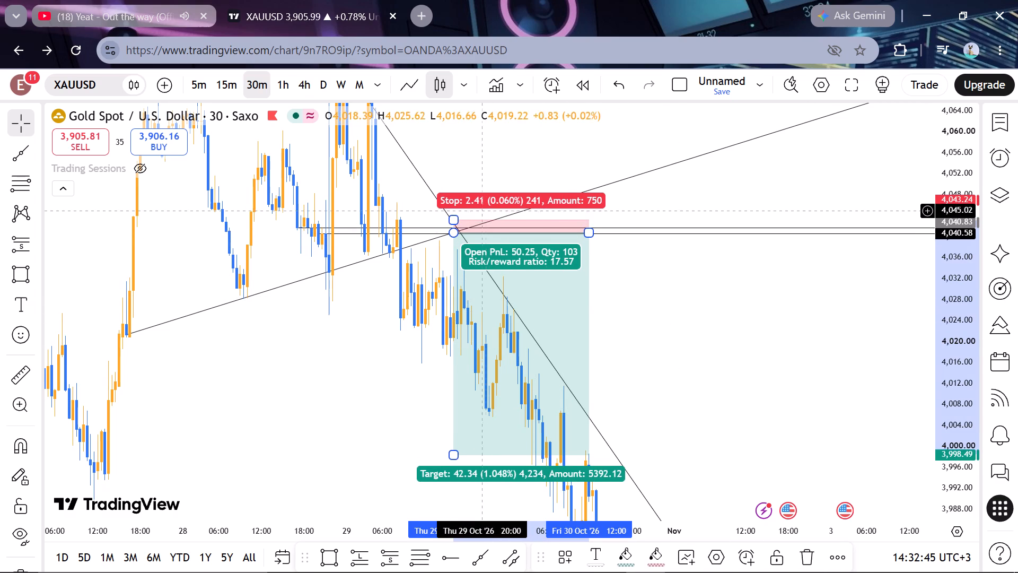
left_click_drag(455, 218, 454, 222)
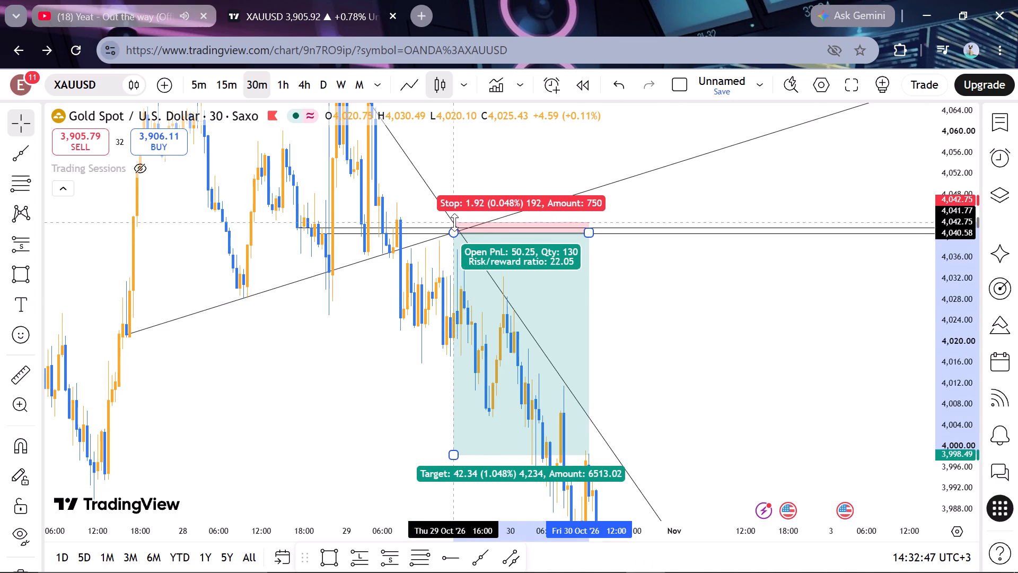
Lower the short position's stop to 4,042.59.
left_click_drag(454, 222, 454, 223)
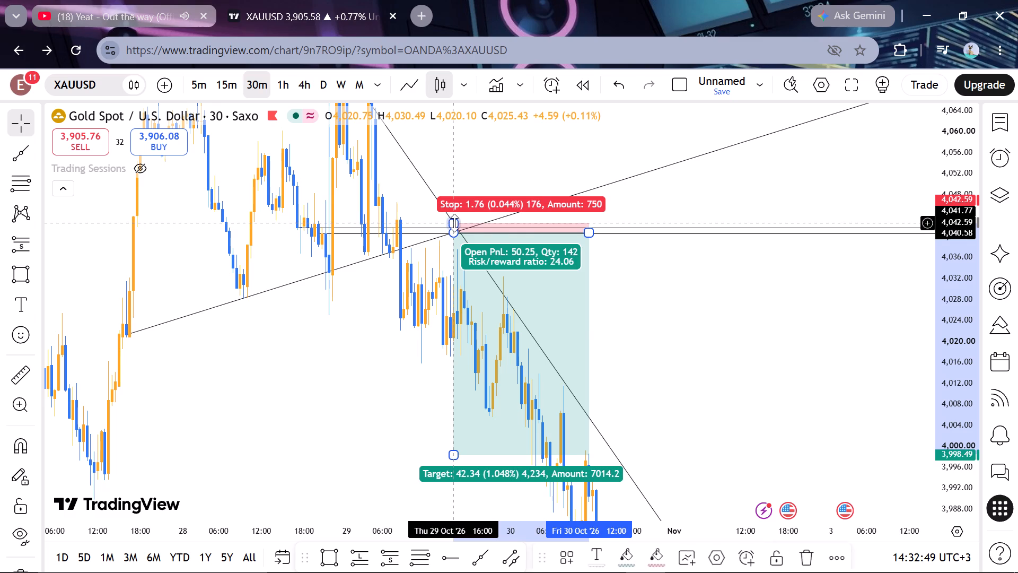
Extend the short position's target down to 3,930.98, just below the horizontal level at 3,931.89.
left_click_drag(651, 329, 730, 245)
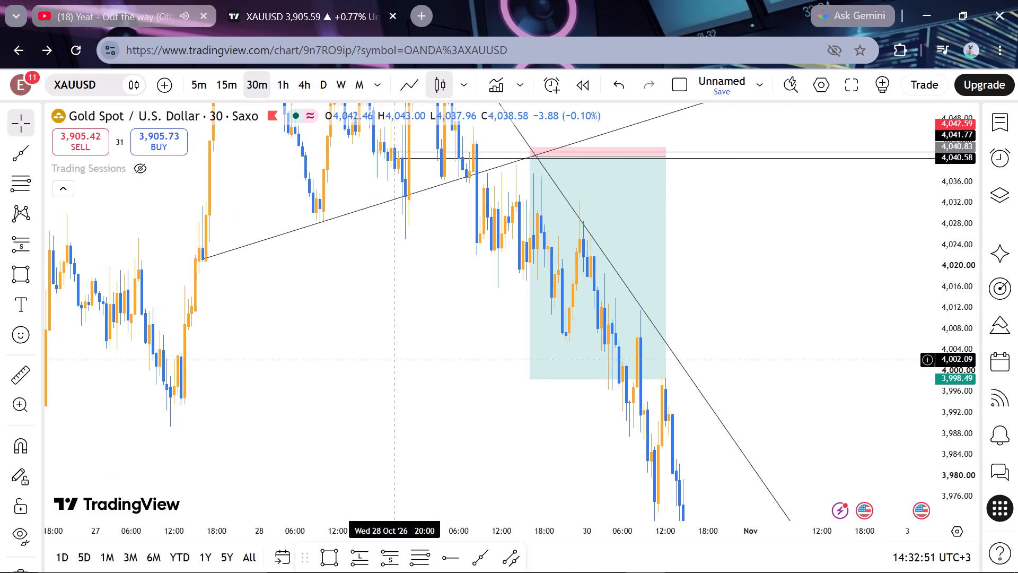
left_click_drag(396, 360, 547, 182)
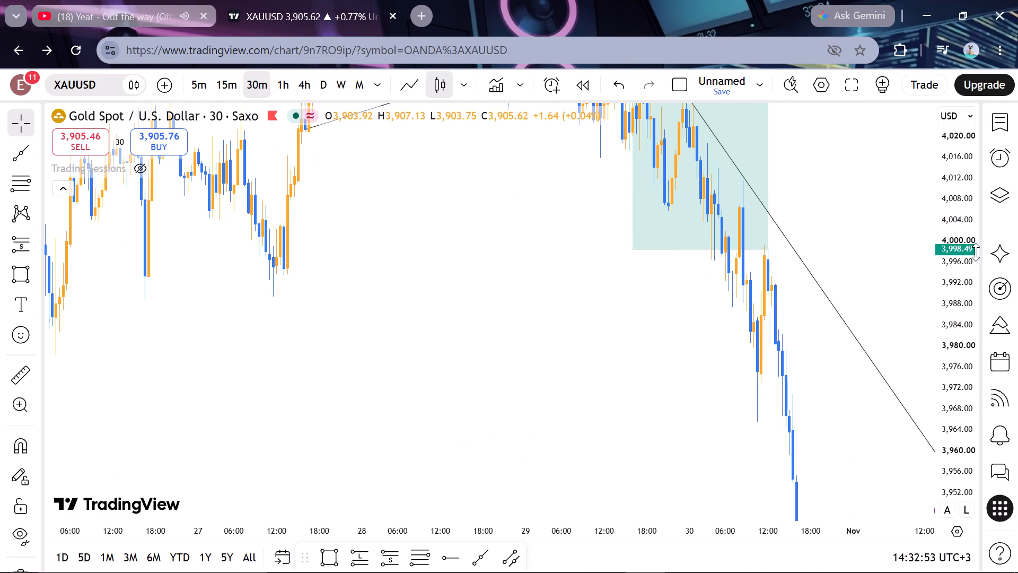
left_click_drag(976, 252, 947, 456)
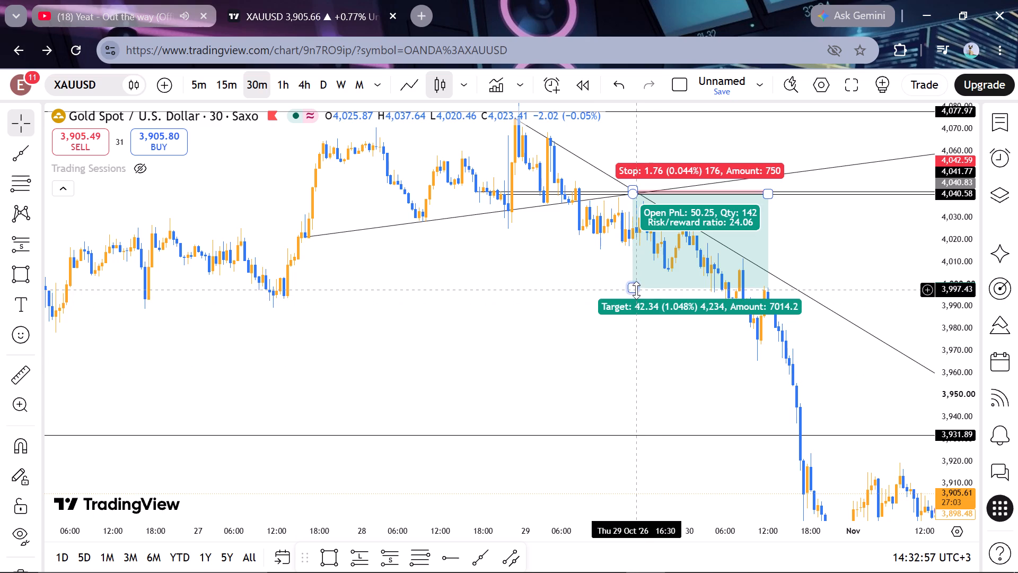
left_click_drag(636, 290, 643, 437)
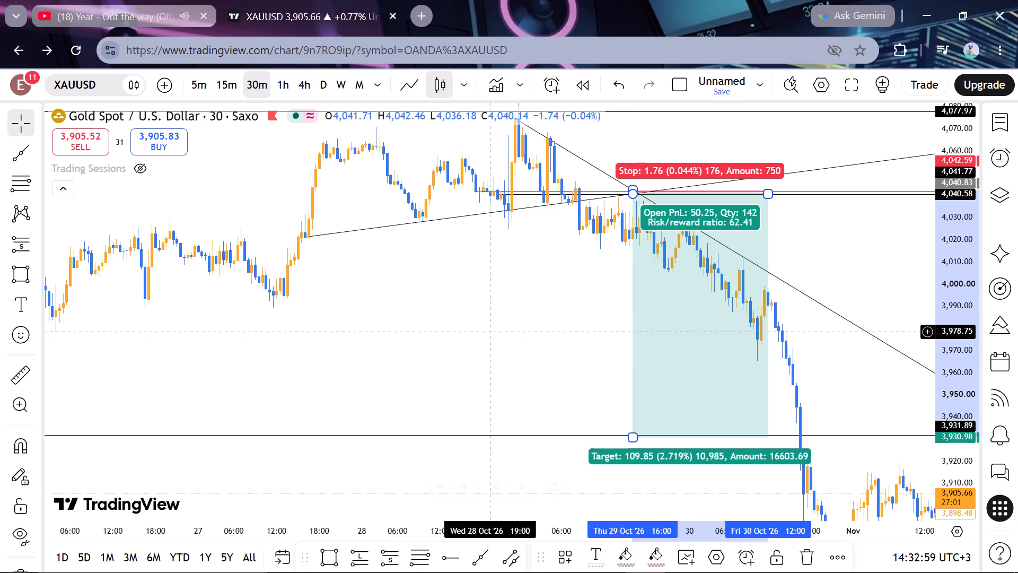
Extend the short position's end time to Friday 30 October 17:30.
left_click_drag(490, 332, 252, 338)
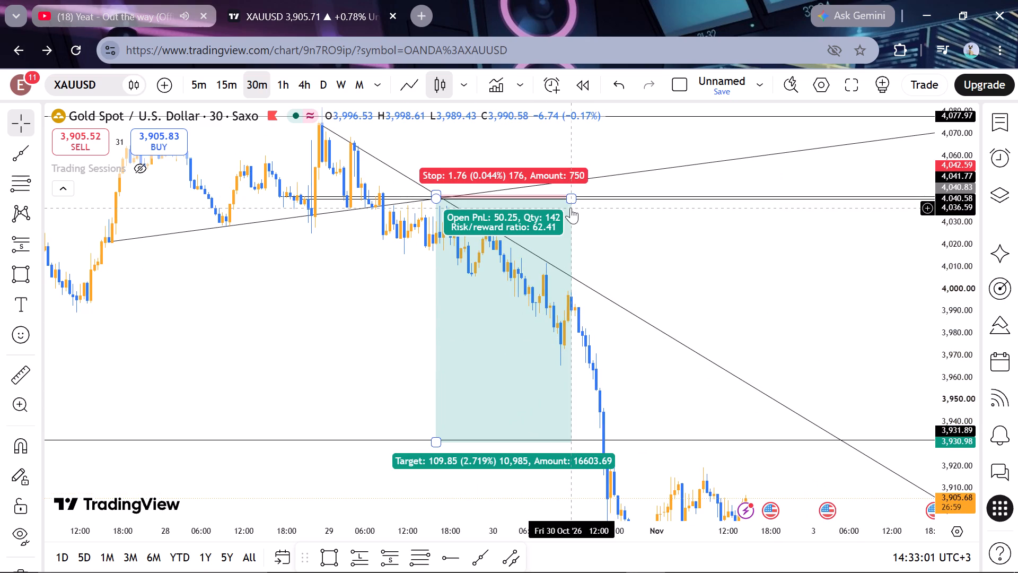
left_click_drag(572, 202, 611, 210)
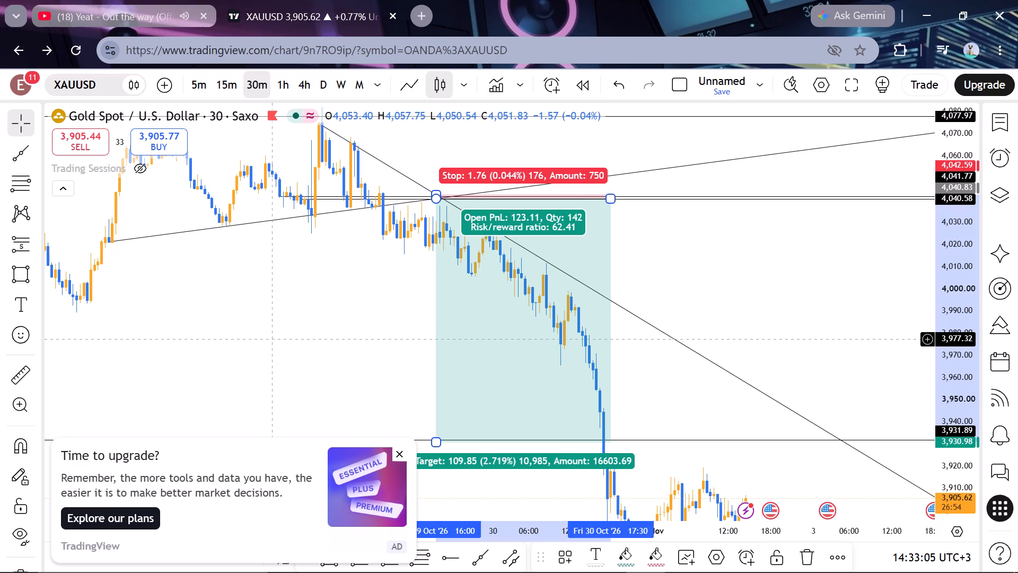
Dismiss the upgrade offer covering the chart.
scroll(274, 340, "right", 8)
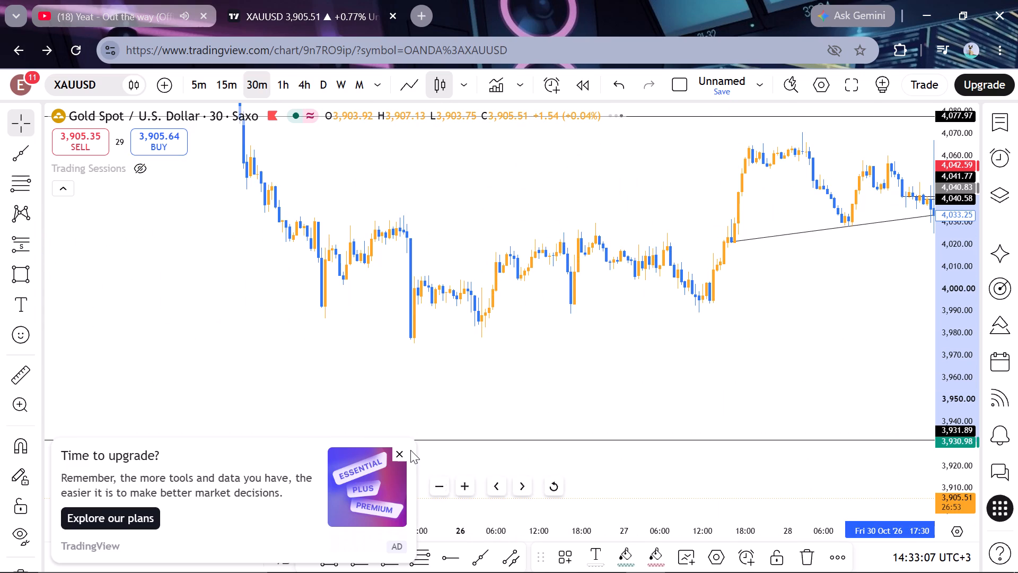
left_click(403, 449)
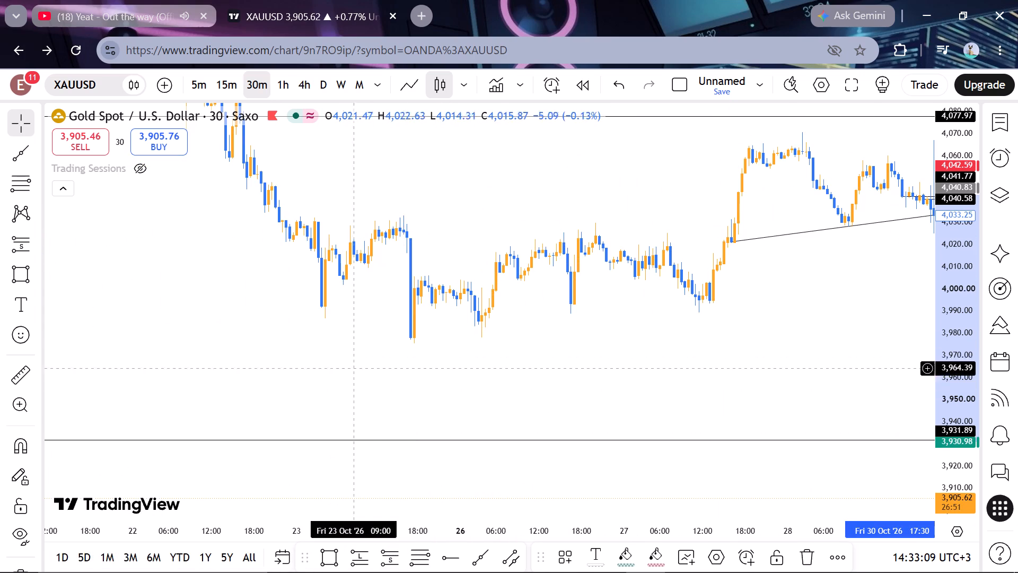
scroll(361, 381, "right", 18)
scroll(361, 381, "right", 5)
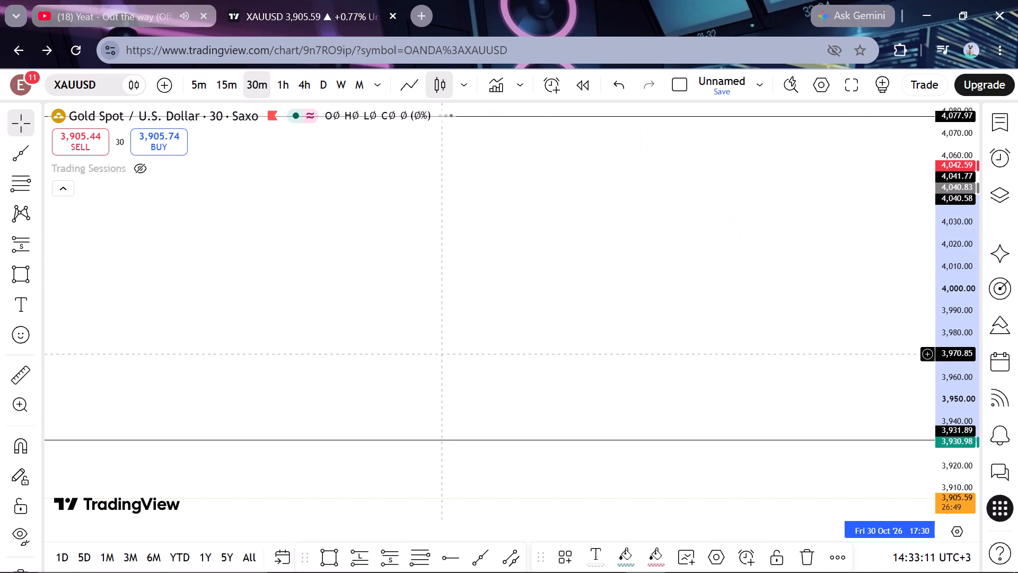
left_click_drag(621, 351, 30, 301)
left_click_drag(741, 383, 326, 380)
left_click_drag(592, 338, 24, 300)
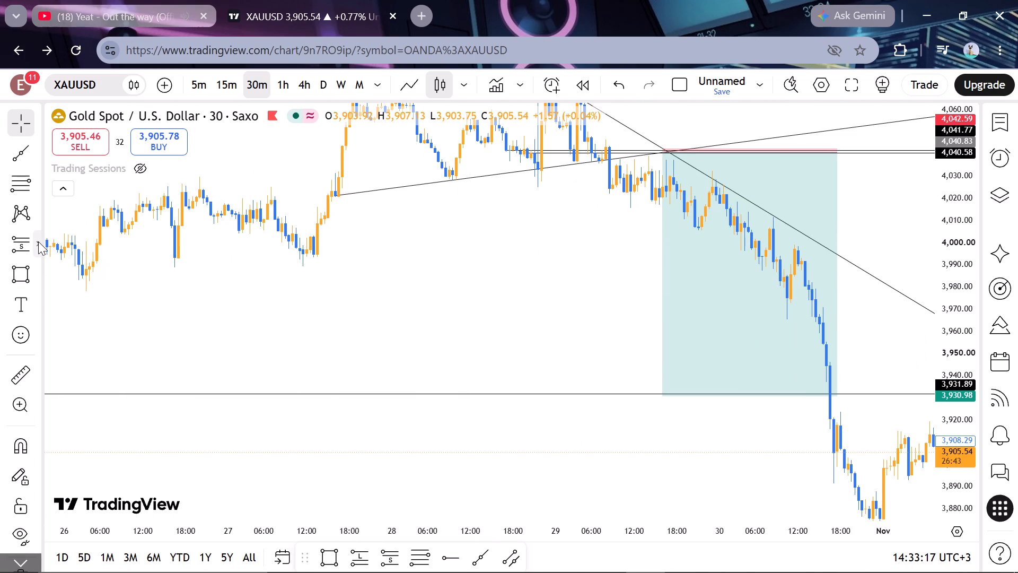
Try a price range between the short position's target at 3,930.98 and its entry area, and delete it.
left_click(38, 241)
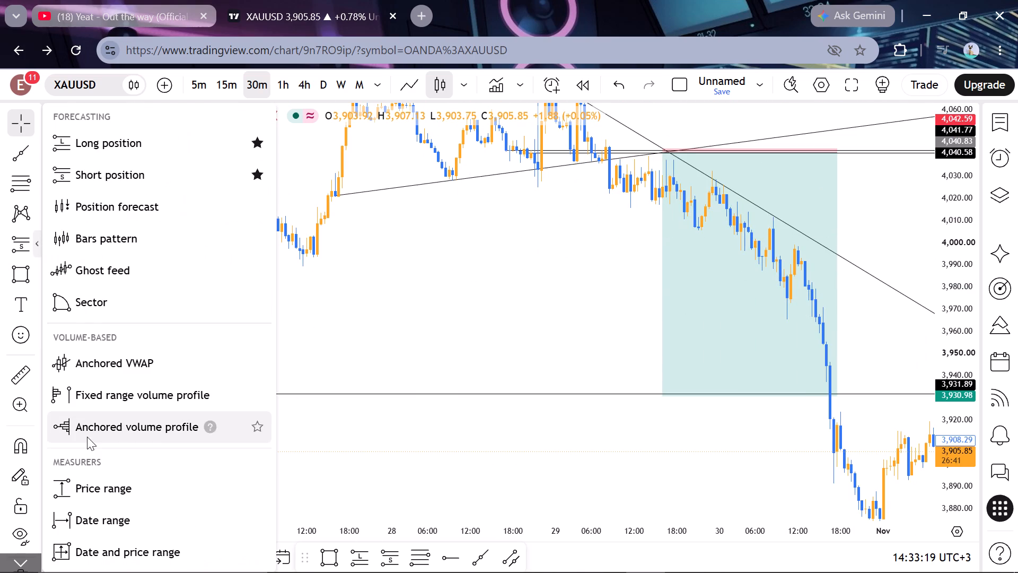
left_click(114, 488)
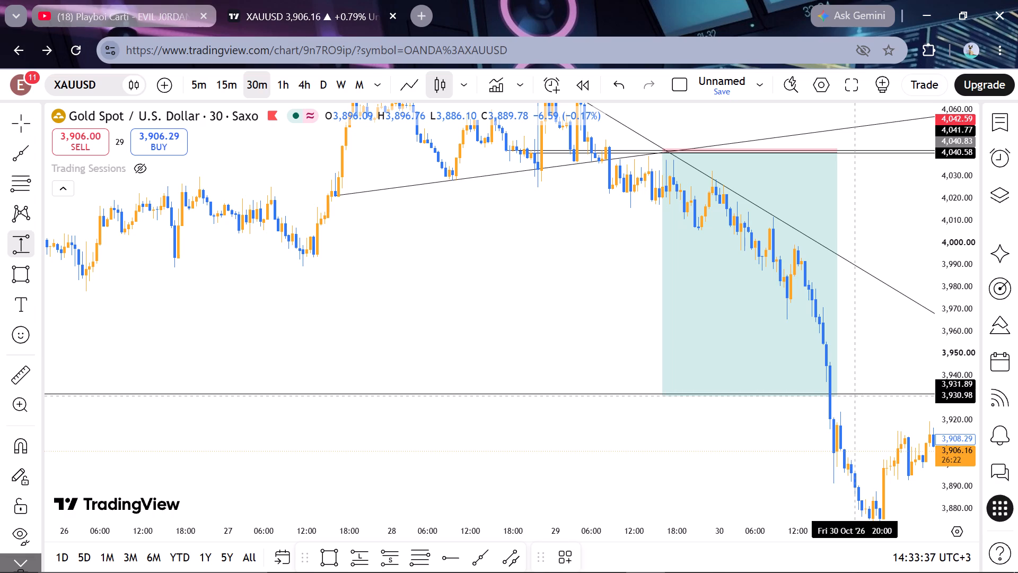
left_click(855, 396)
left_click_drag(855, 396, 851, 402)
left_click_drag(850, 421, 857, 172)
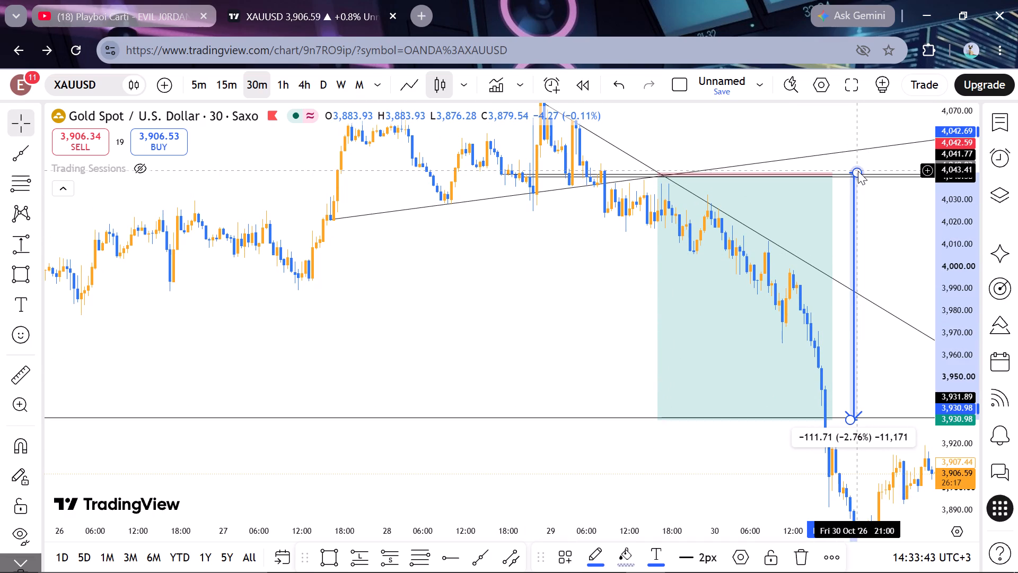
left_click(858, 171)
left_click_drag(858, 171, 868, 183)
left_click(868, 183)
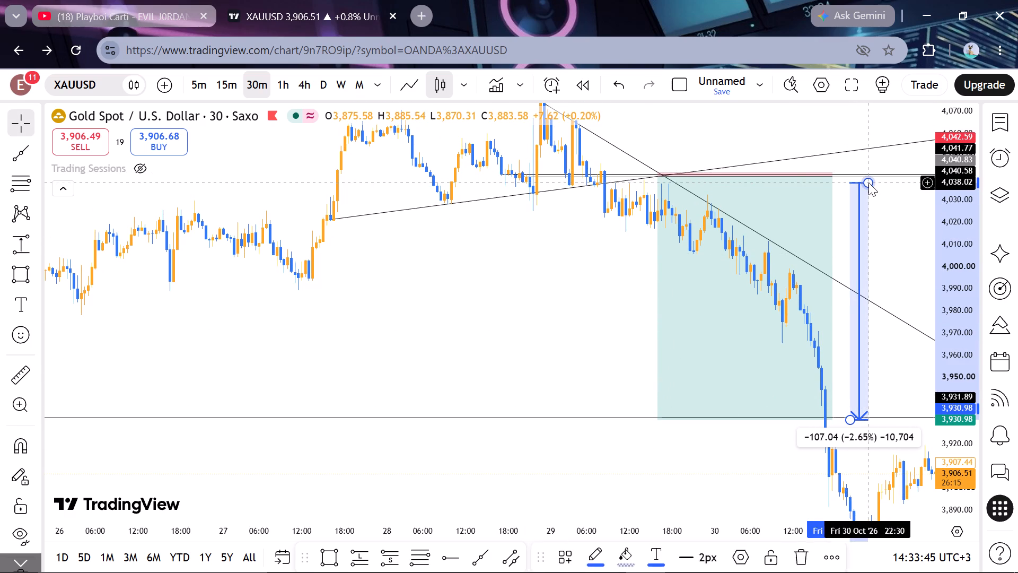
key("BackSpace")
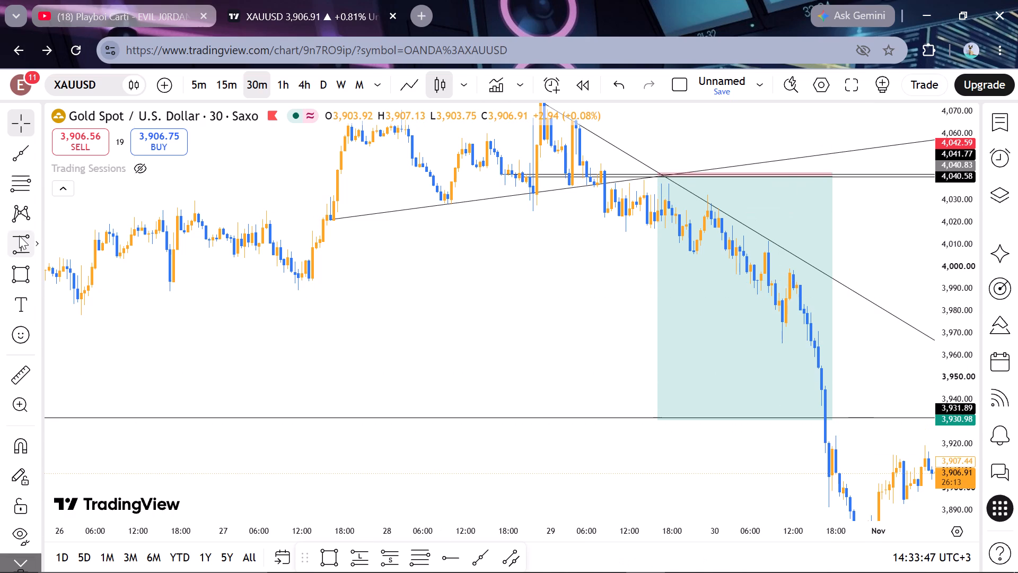
Draw a price range beside the short position from 3,931.34 up to 4,040.18, spanning 30 October 19:30 to 2 November 04:30.
left_click(20, 240)
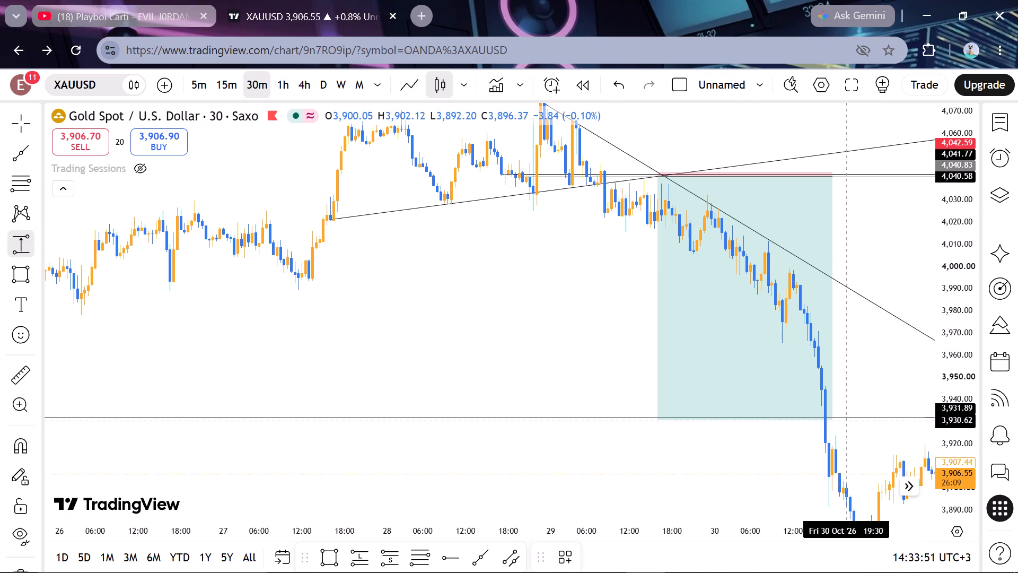
left_click_drag(848, 419, 848, 403)
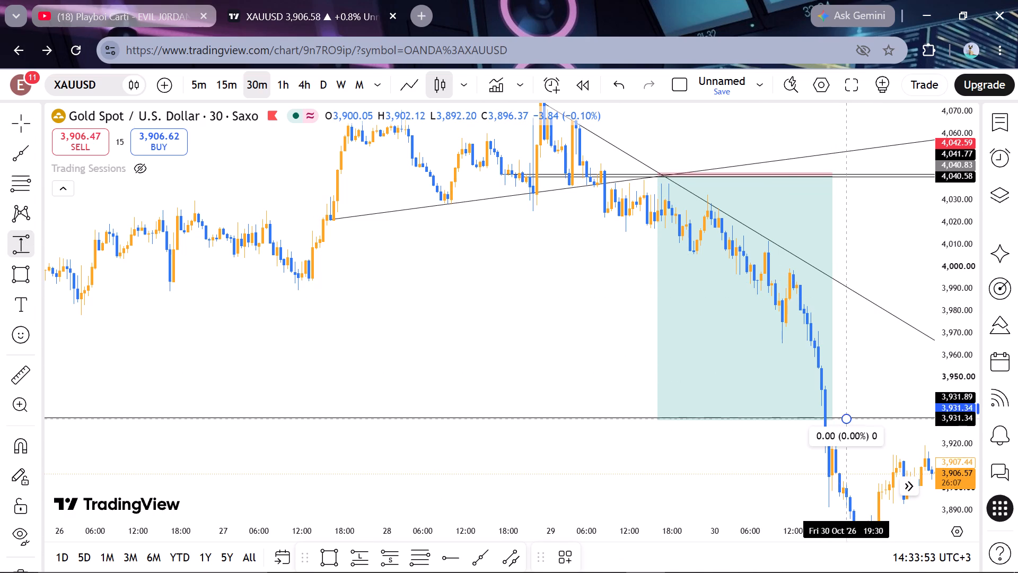
left_click_drag(848, 403, 861, 285)
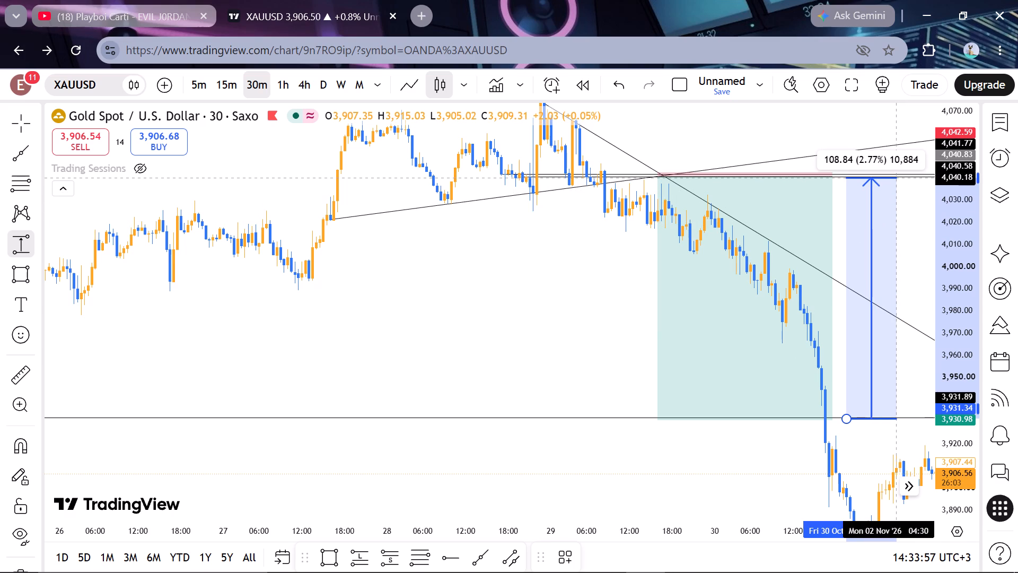
left_click(897, 178)
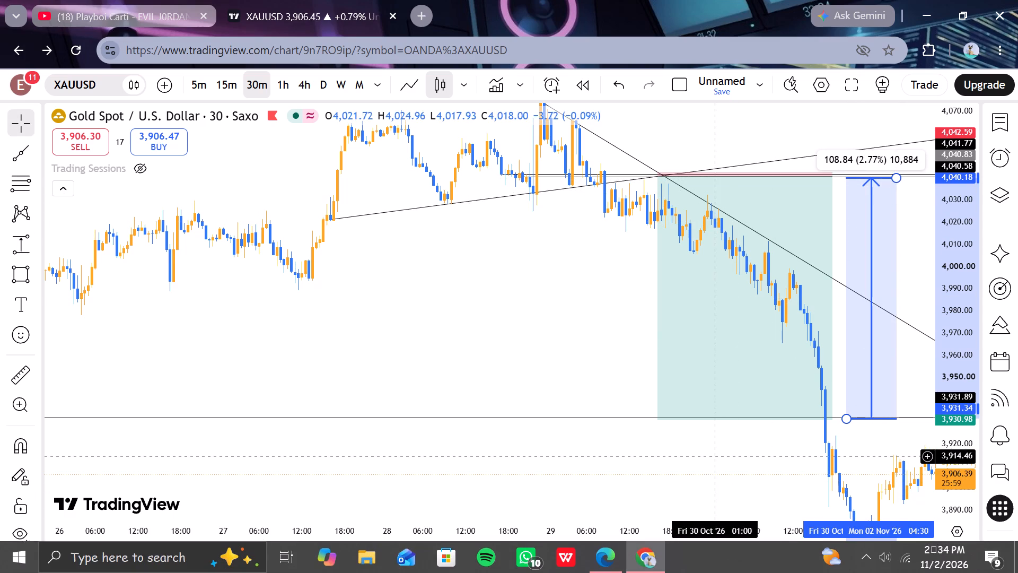
Limit the price range's displayed stats to Change in pips, removing Price range and Percent change.
left_click(736, 552)
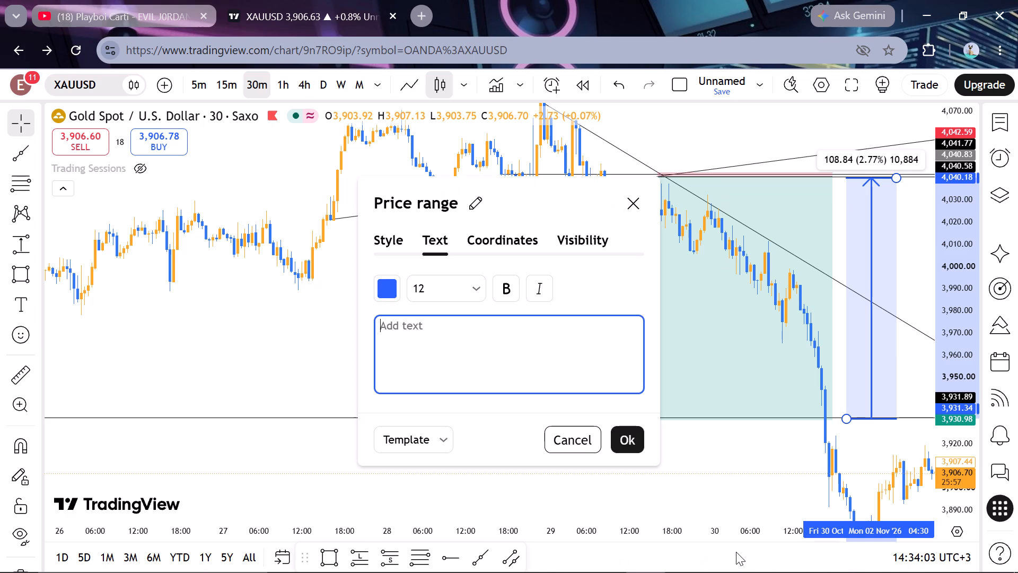
left_click(396, 250)
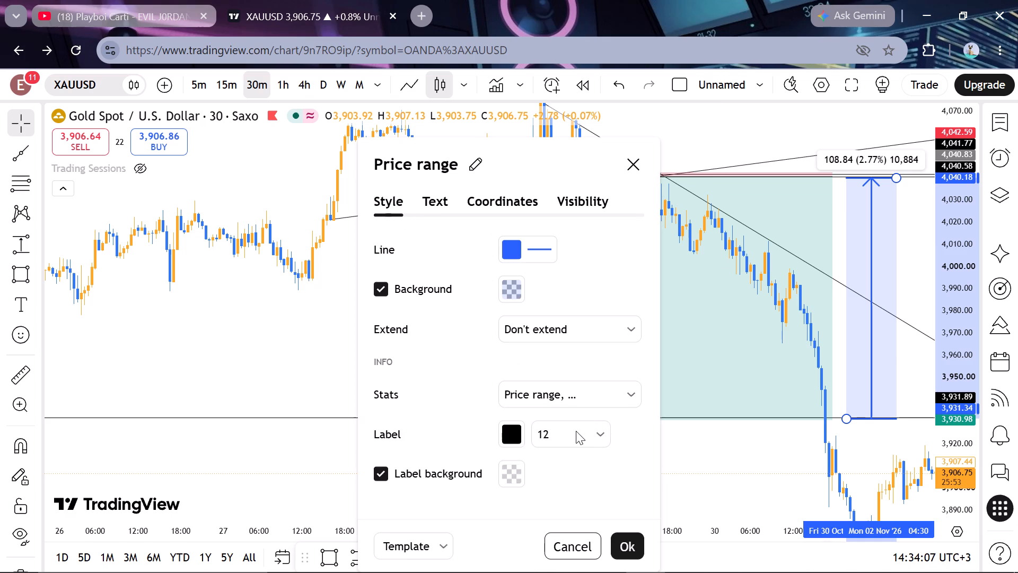
scroll(576, 431, "down", 1)
left_click(630, 403)
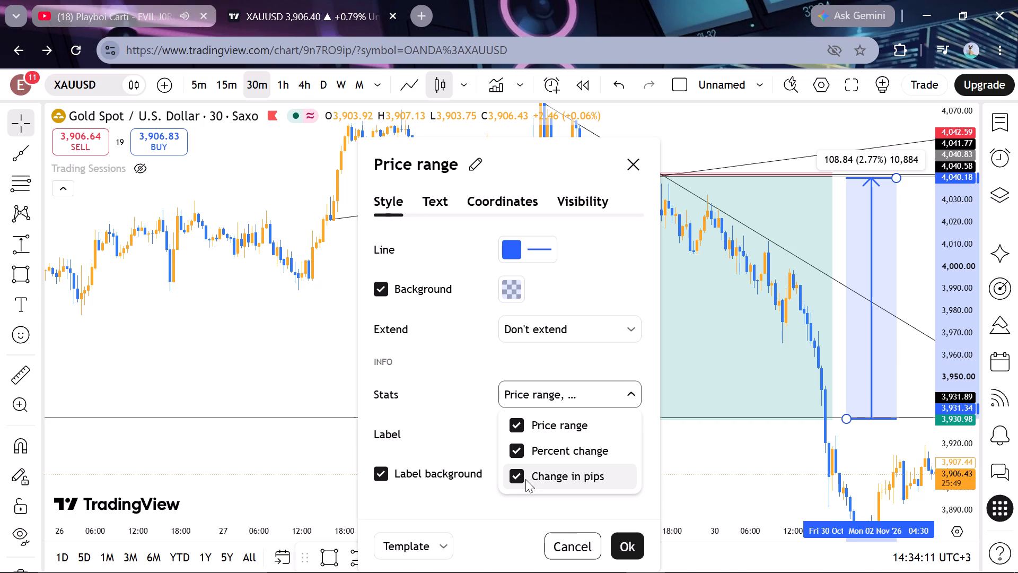
left_click(513, 474)
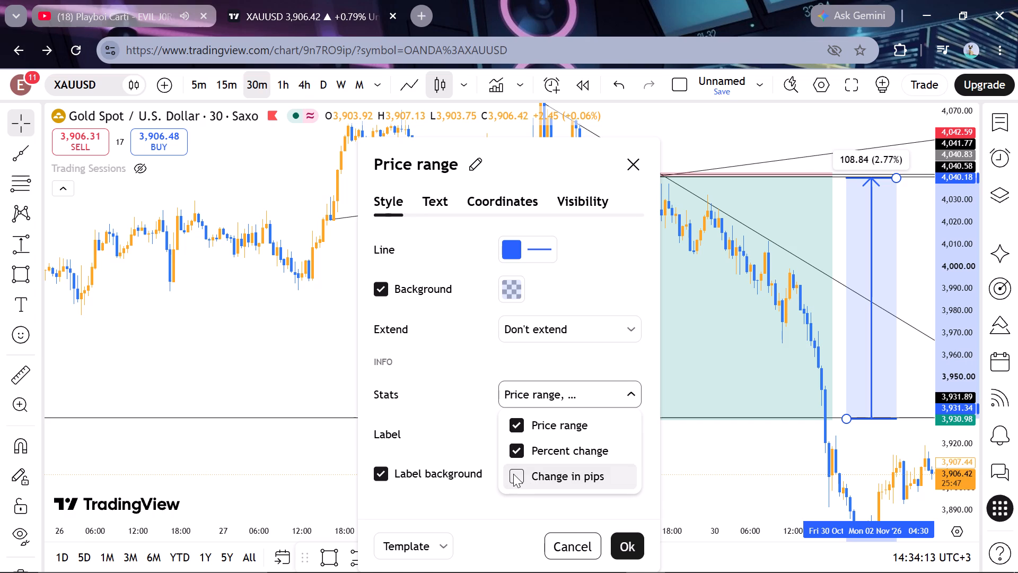
left_click(513, 474)
left_click(515, 456)
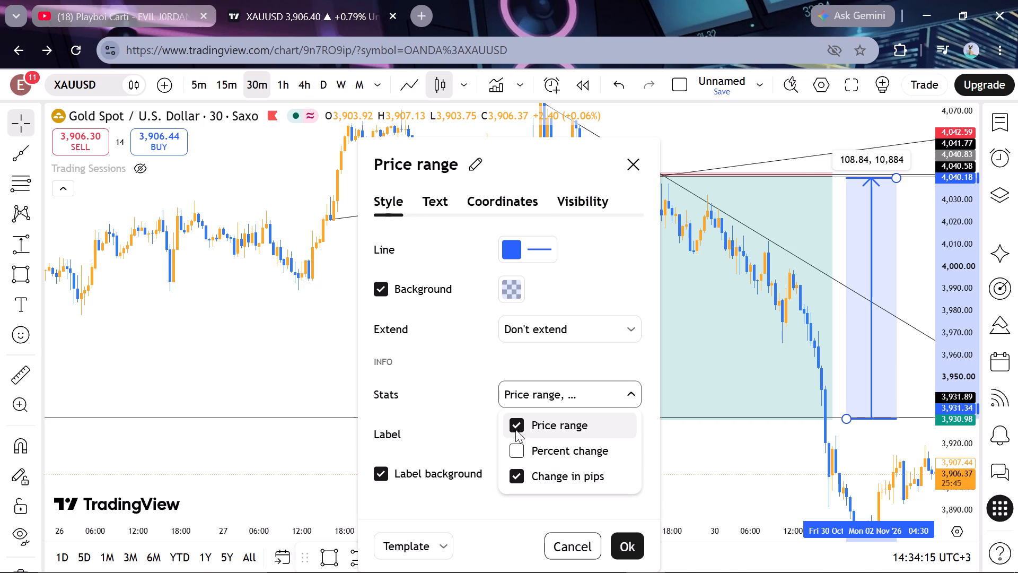
left_click(514, 426)
left_click(626, 542)
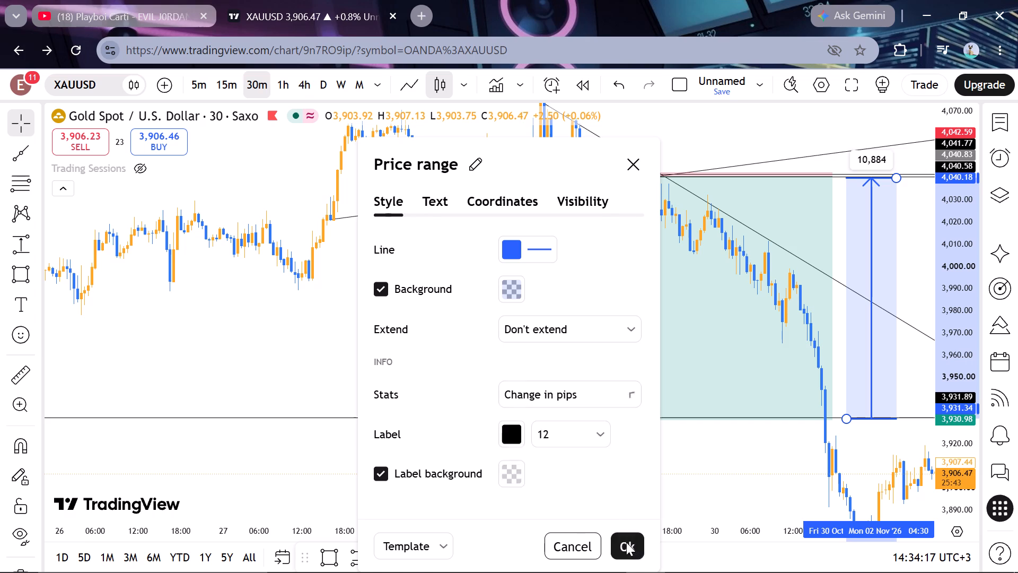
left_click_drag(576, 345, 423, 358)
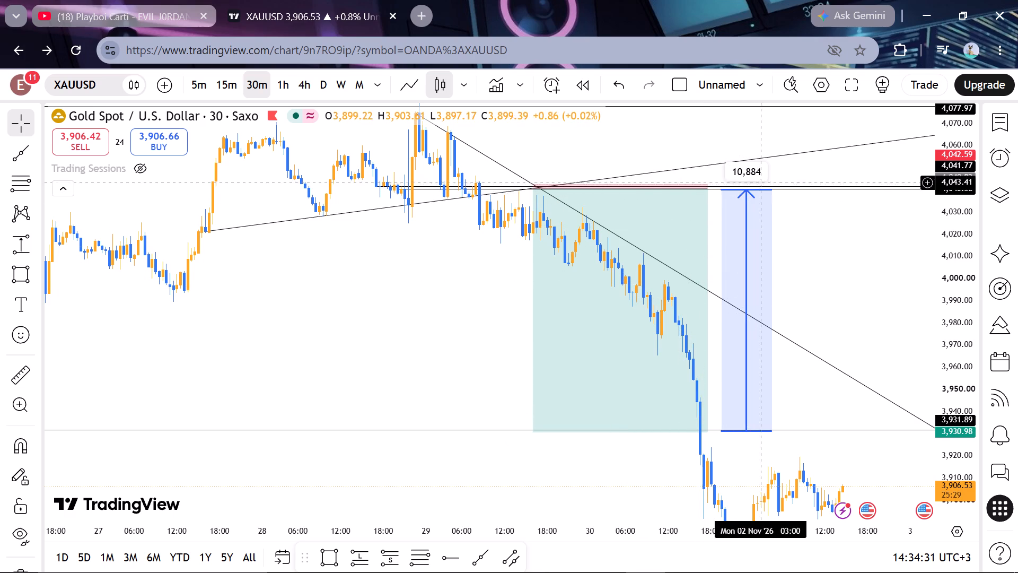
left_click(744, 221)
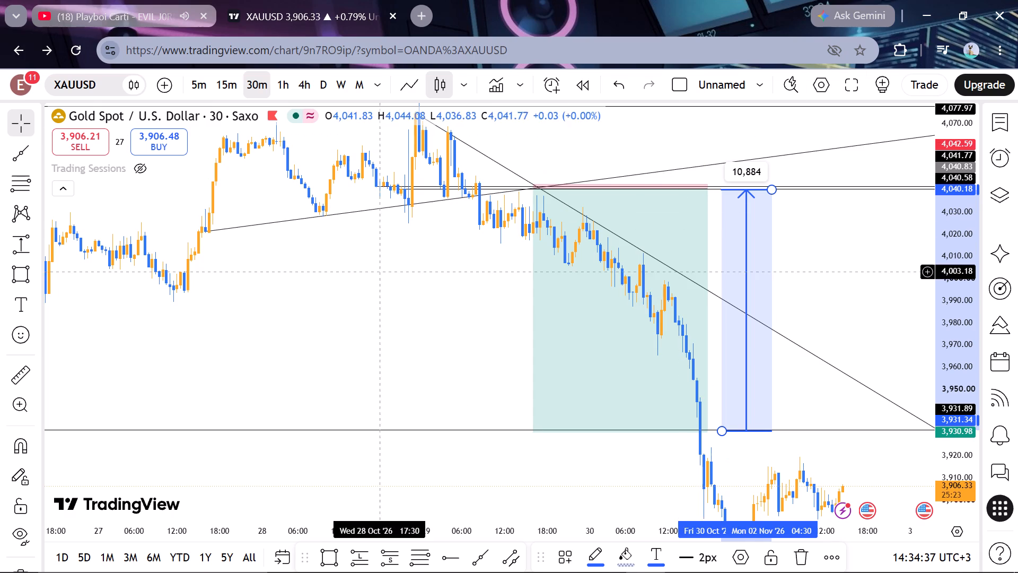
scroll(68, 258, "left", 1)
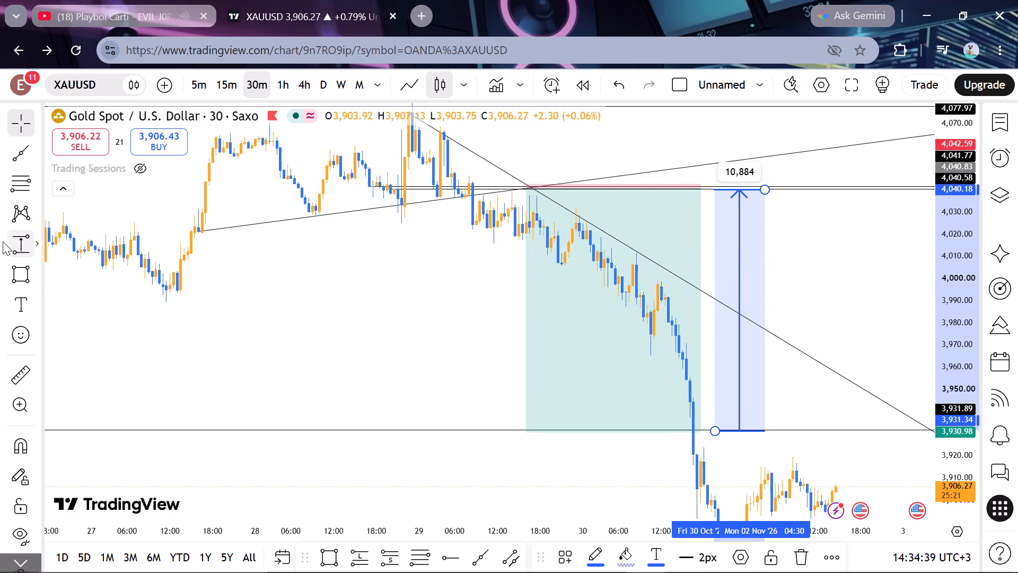
Add the Price range tool to the favorite drawing tools.
left_click(38, 244)
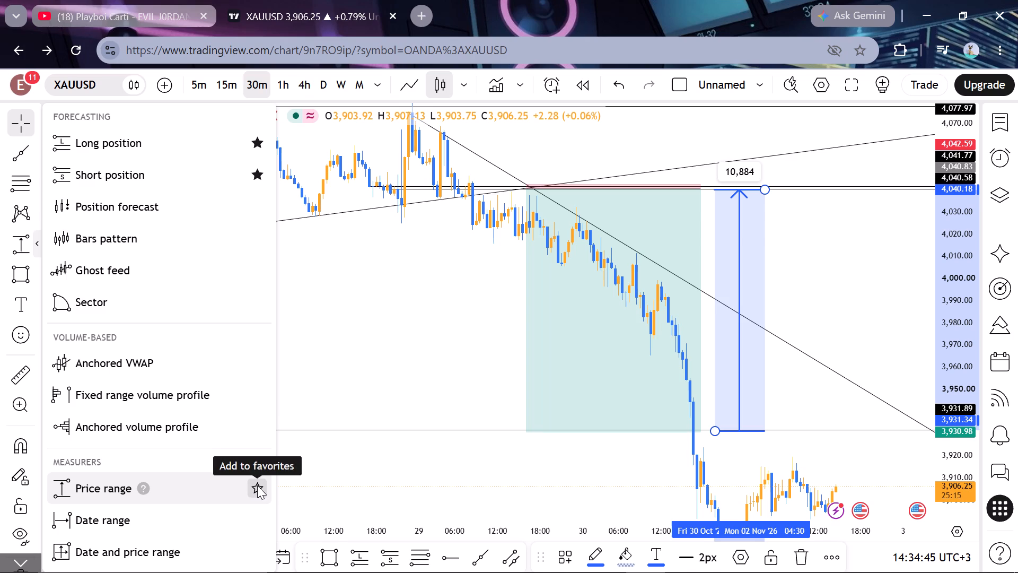
left_click(257, 486)
left_click_drag(257, 486, 388, 482)
left_click(388, 482)
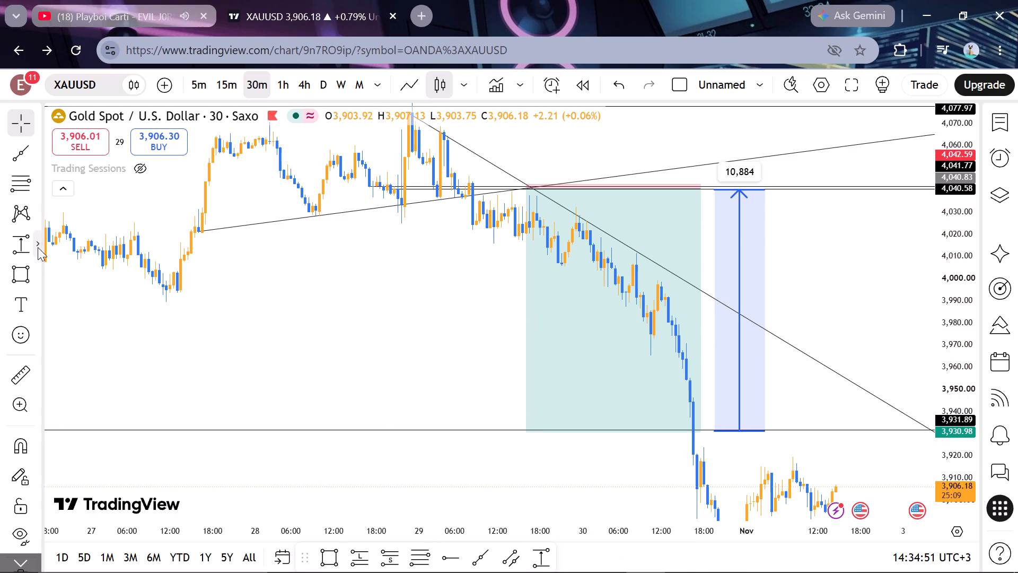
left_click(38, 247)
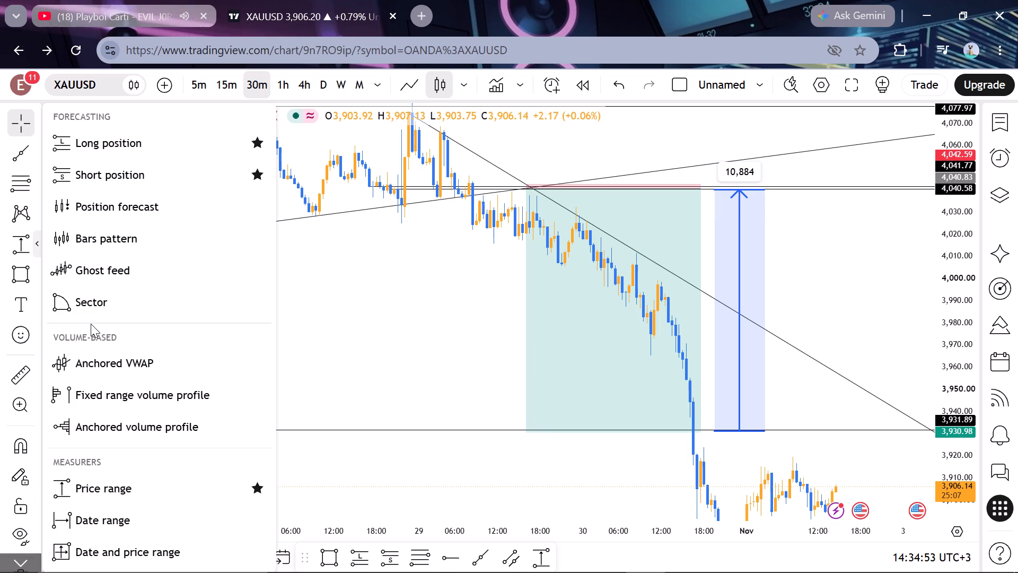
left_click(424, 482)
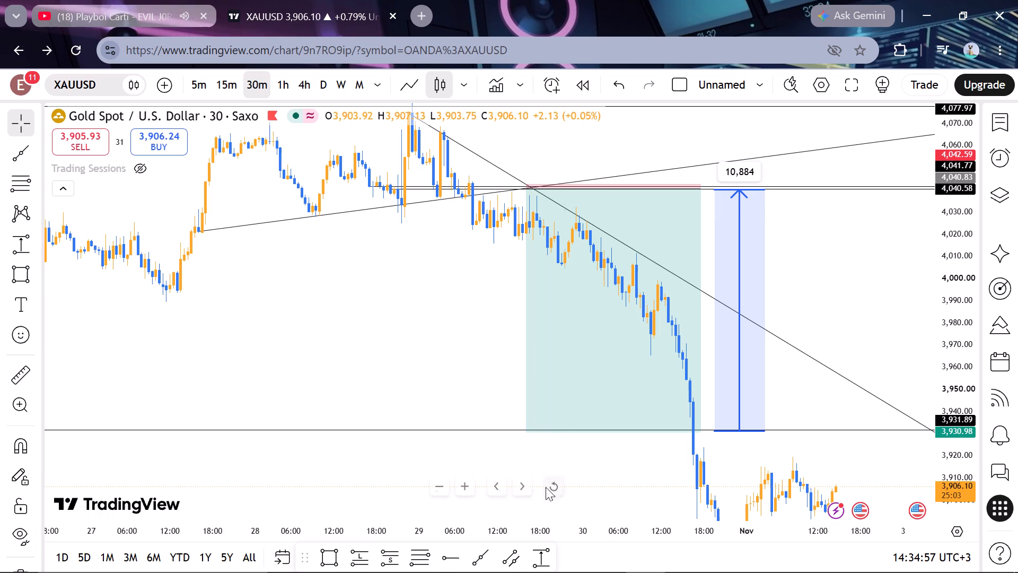
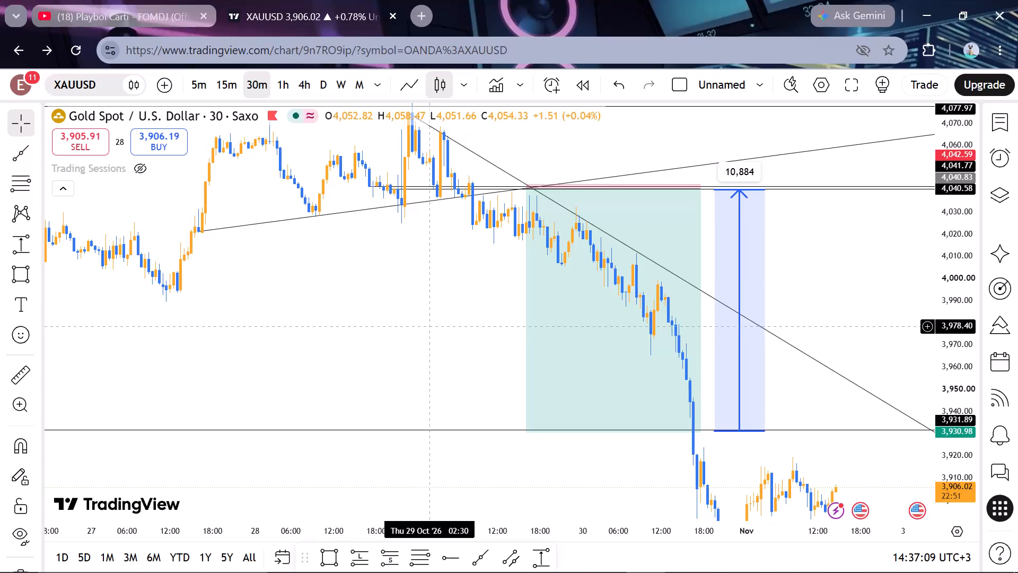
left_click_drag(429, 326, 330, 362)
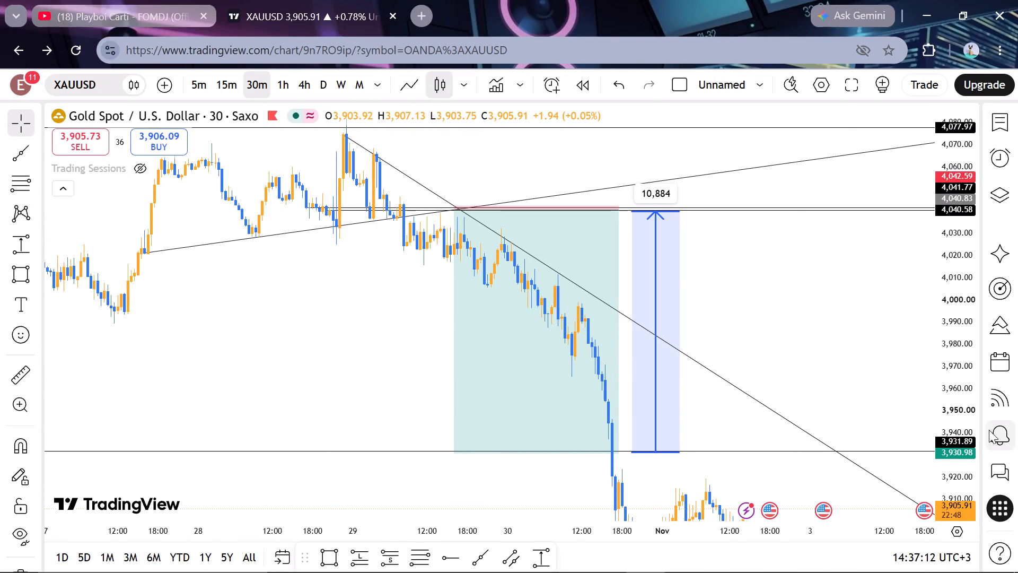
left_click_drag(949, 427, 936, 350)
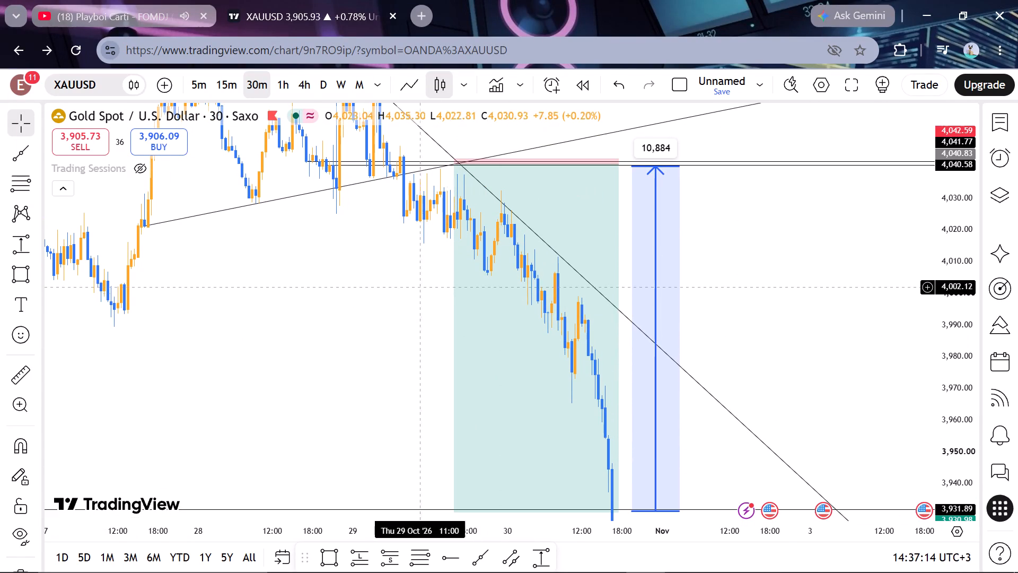
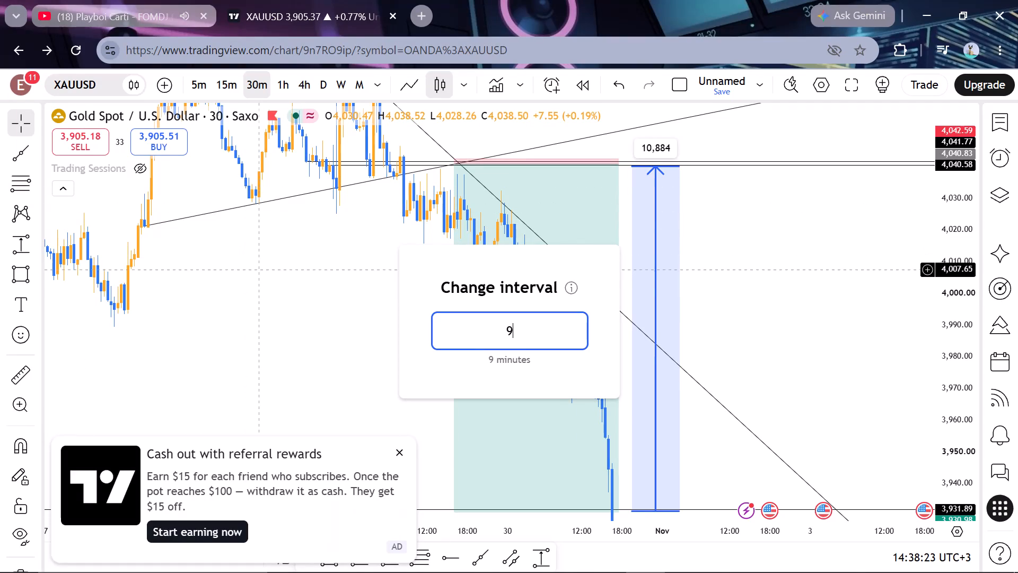
Dismiss the Change interval dialog without applying the 9-minute interval.
left_click(265, 288)
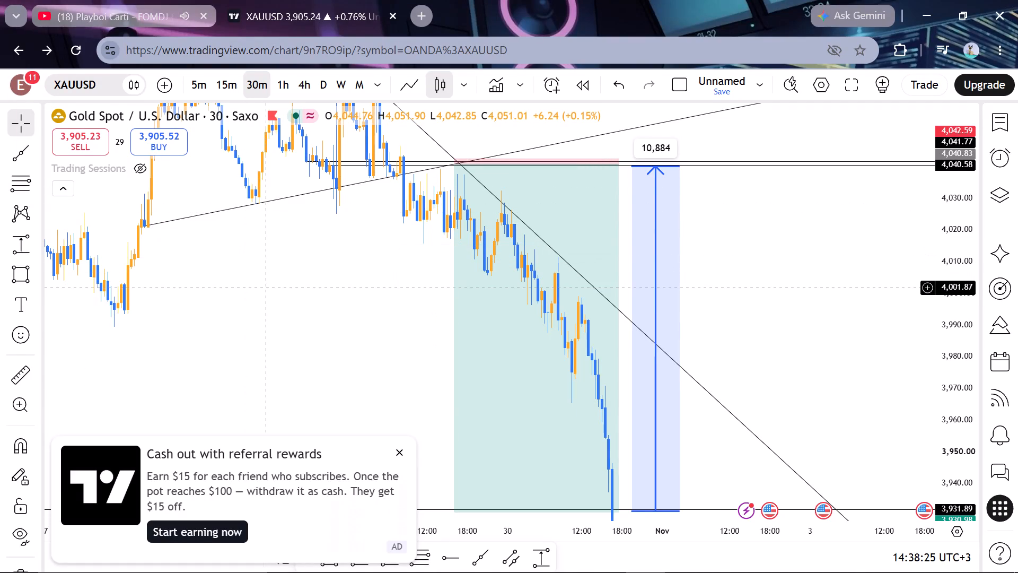
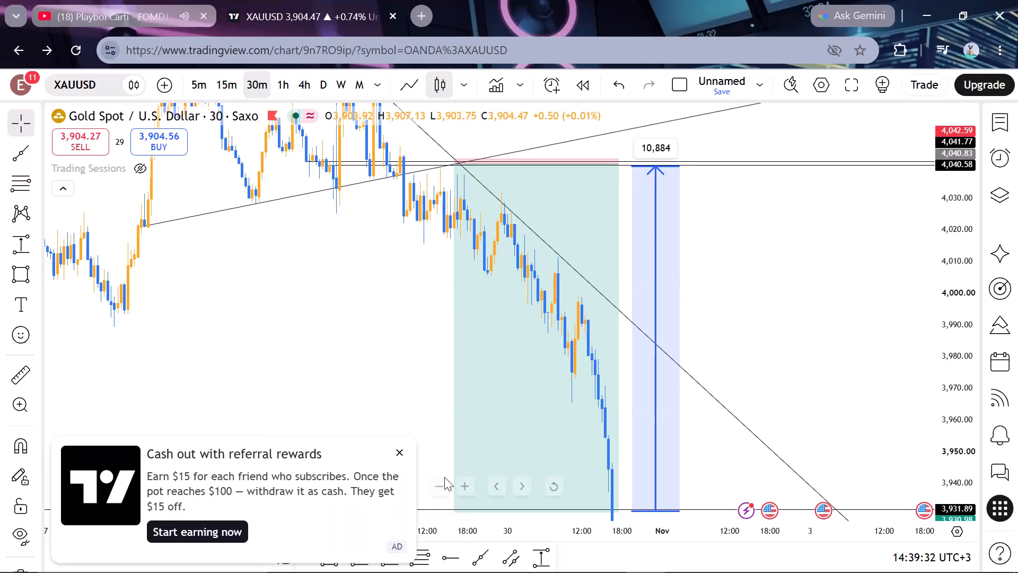
Place a horizontal ray at about 3,975, starting from the 30 October 10:30 candle near the swing low.
left_click(473, 566)
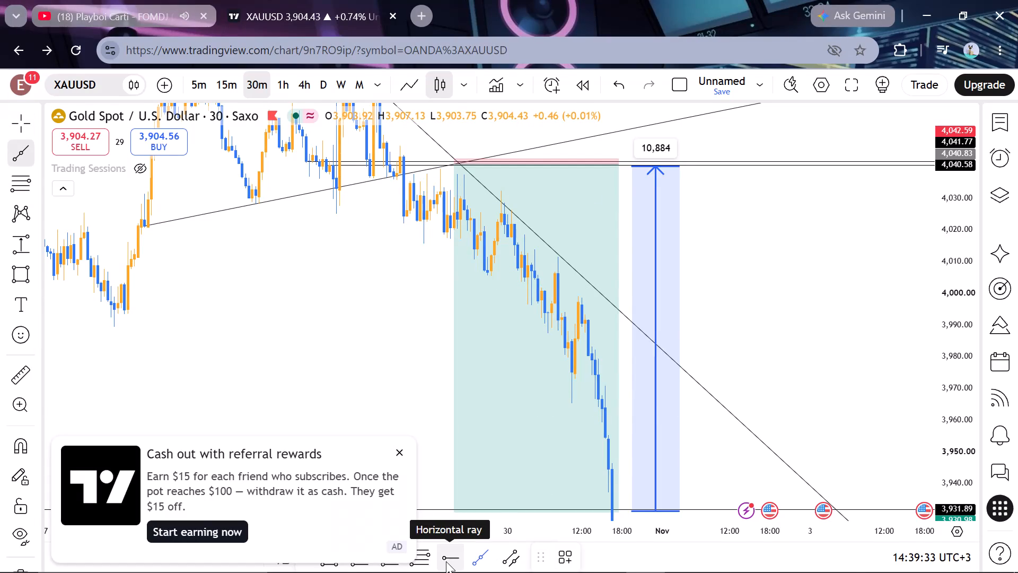
left_click(446, 561)
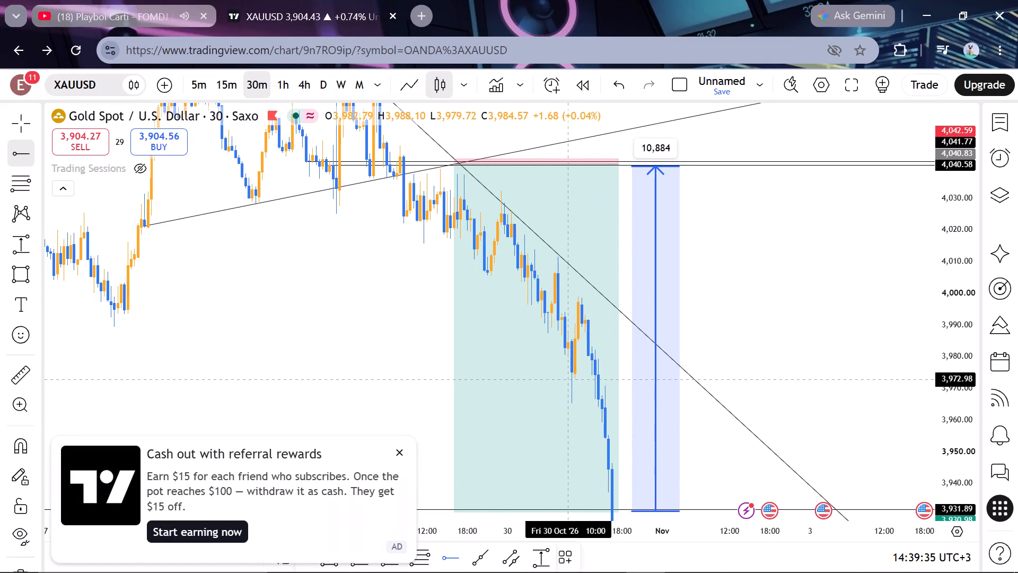
left_click(572, 372)
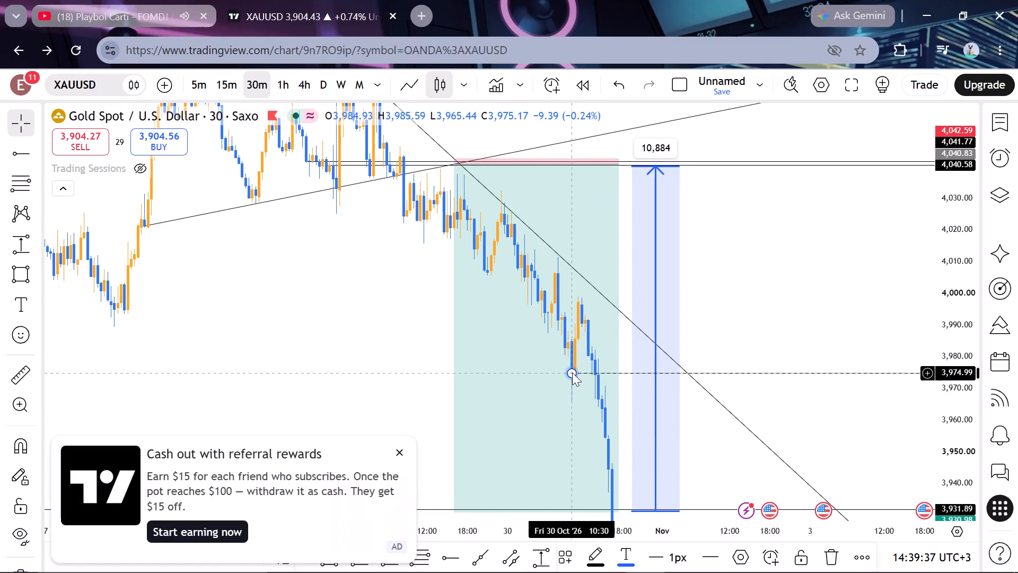
Dismiss the referral rewards advert covering the chart.
left_click(399, 453)
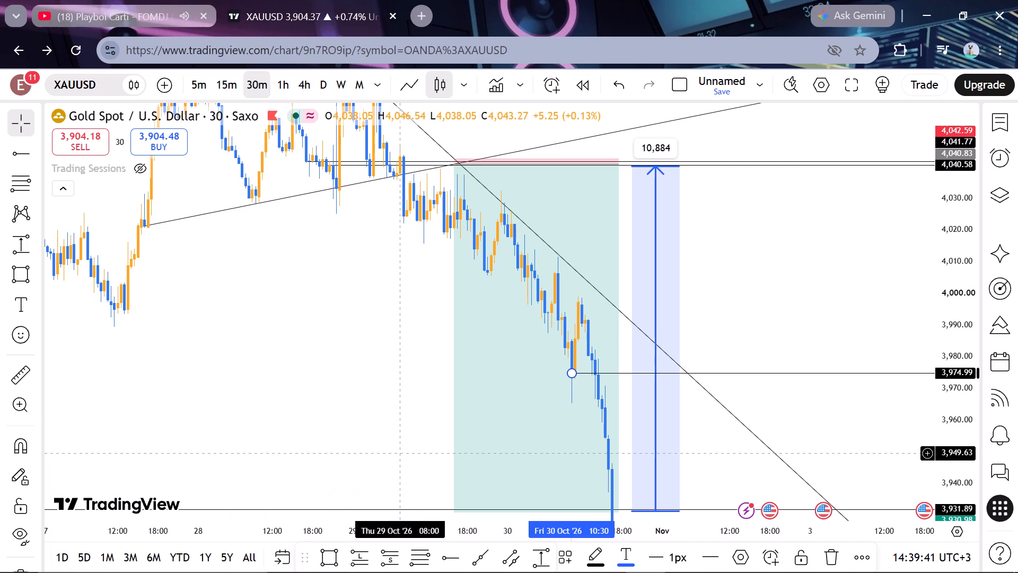
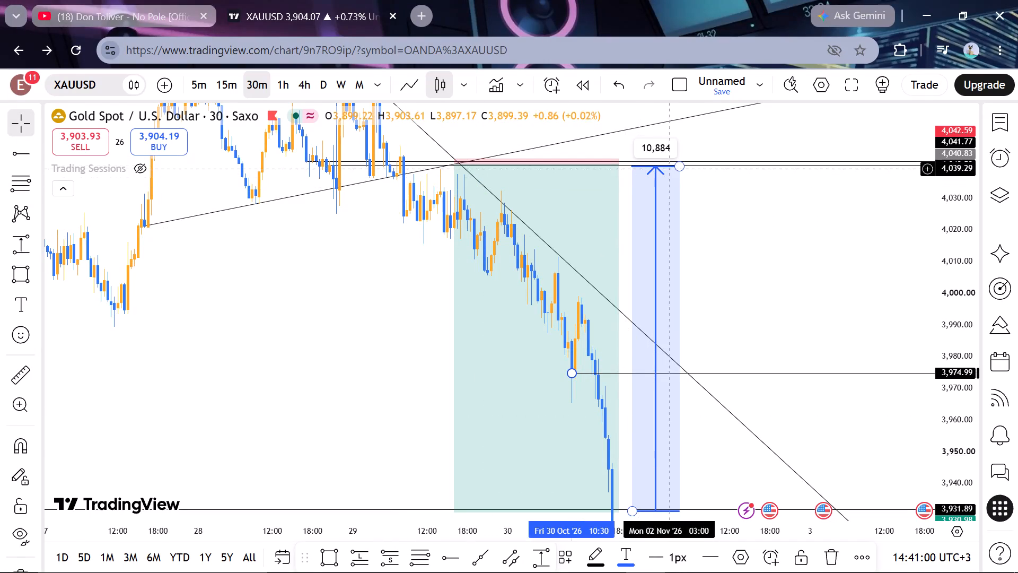
Lower the top of the price range measurement to the horizontal ray at 3,974.99 to measure that part of the move.
left_click_drag(681, 166, 652, 262)
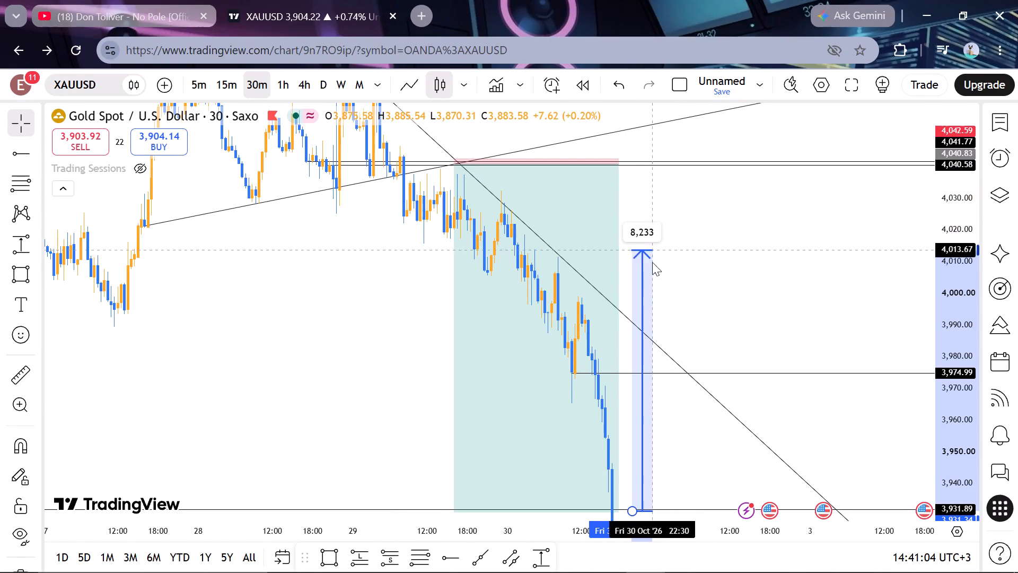
left_click_drag(652, 262, 670, 372)
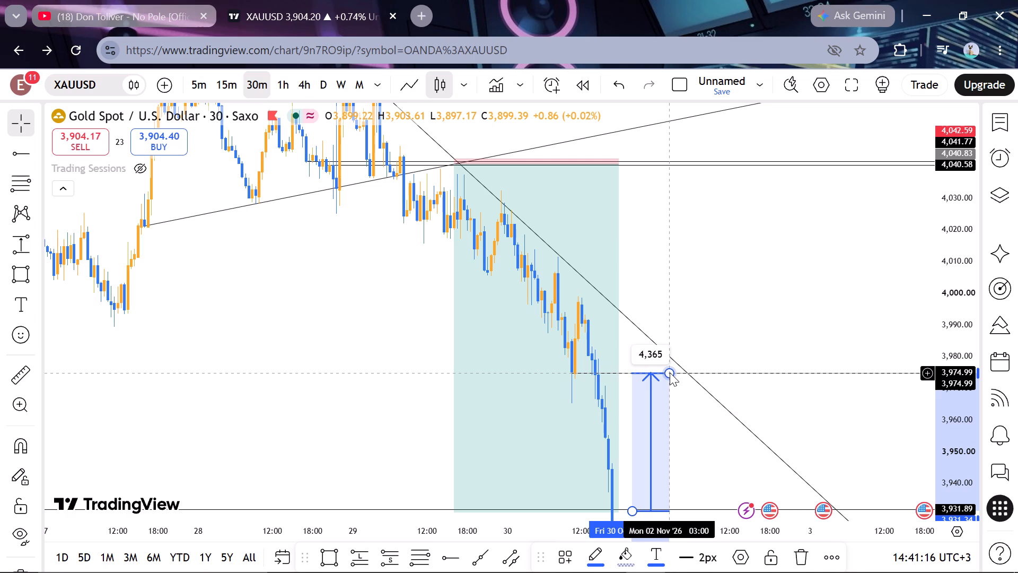
Stretch the top of the price range measurement up to about 4,040.30, at the short position's entry level.
left_click_drag(670, 372, 694, 193)
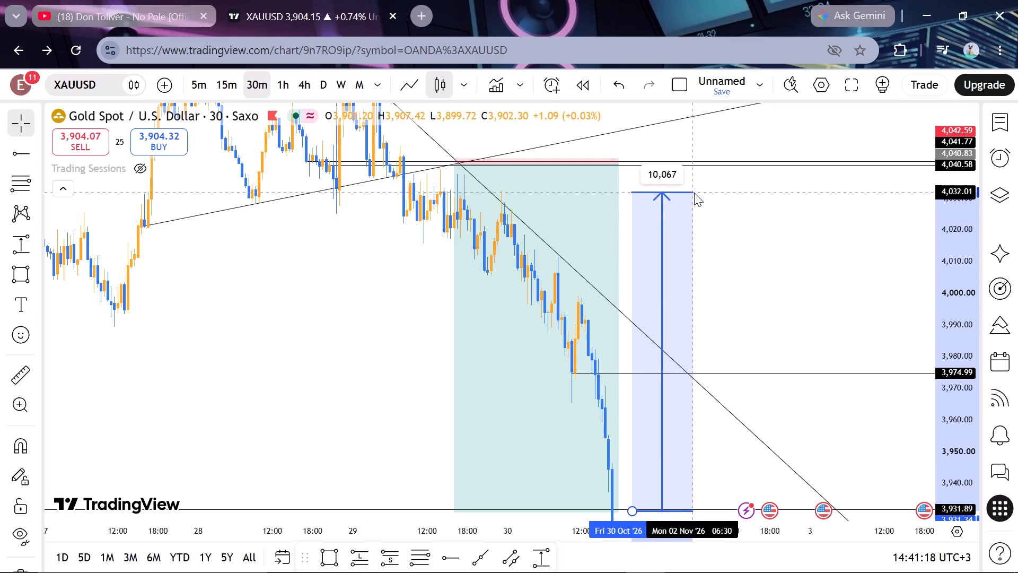
left_click_drag(694, 193, 704, 218)
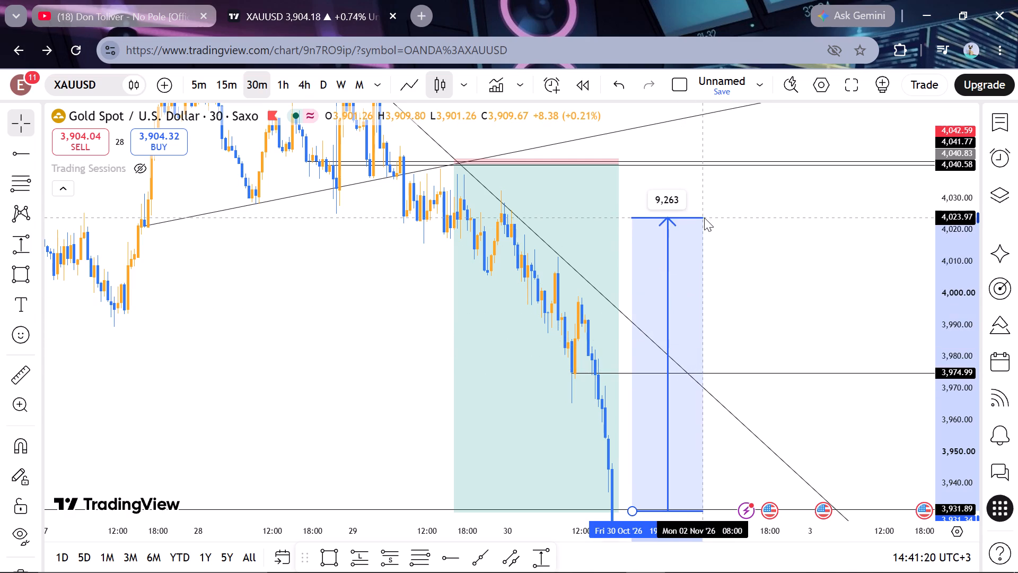
left_click_drag(704, 218, 694, 168)
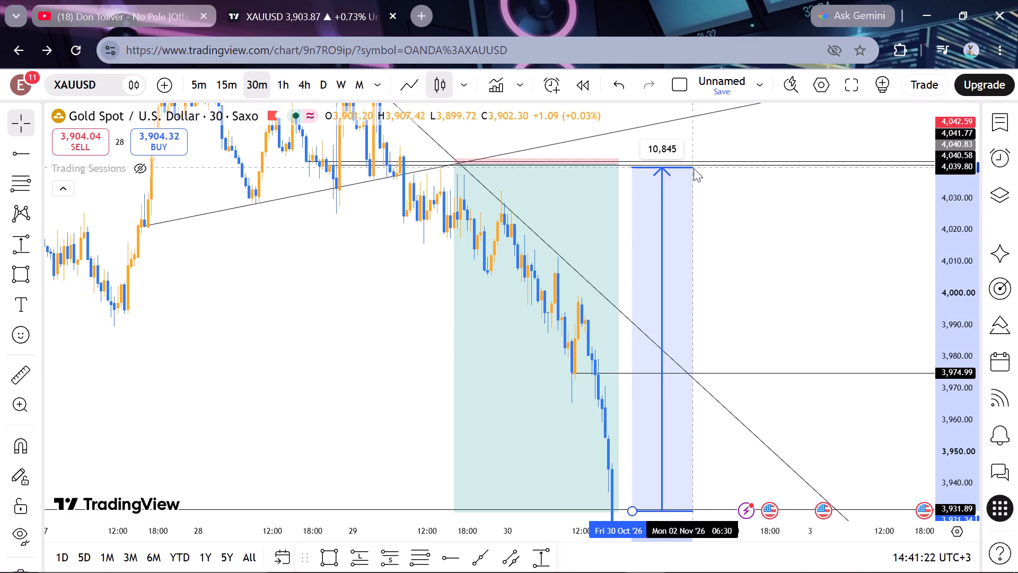
left_click_drag(694, 168, 694, 167)
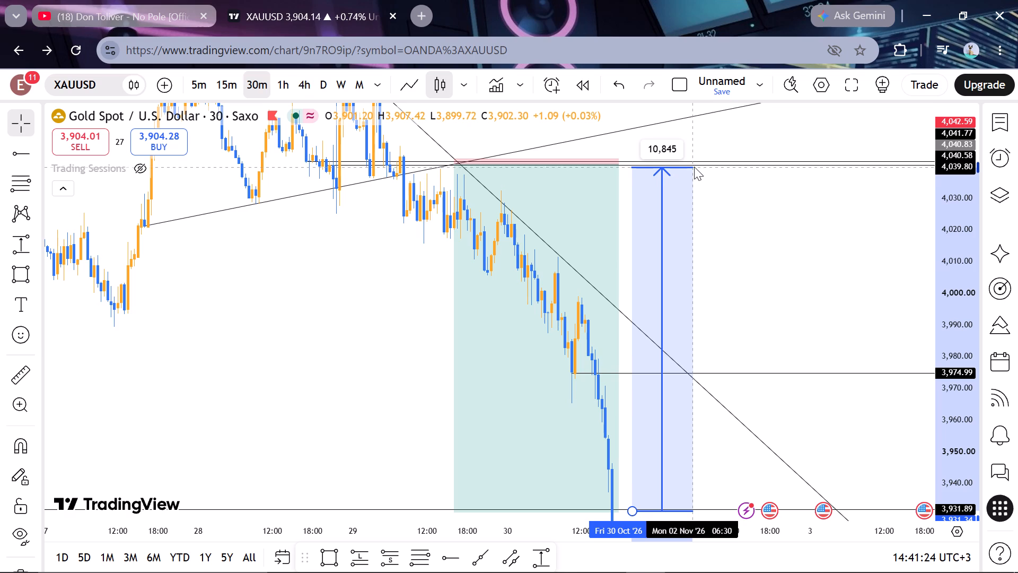
left_click_drag(694, 167, 694, 166)
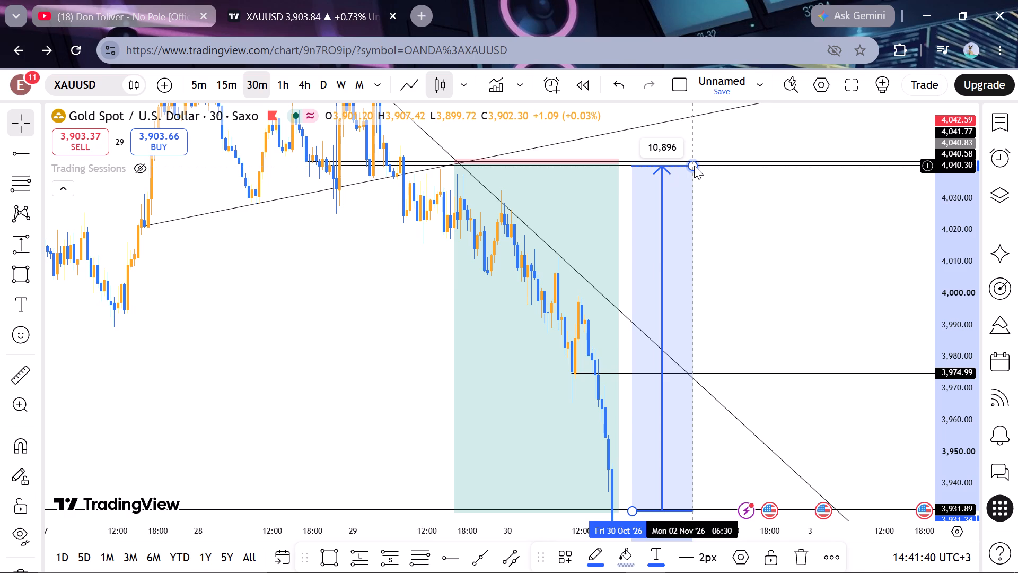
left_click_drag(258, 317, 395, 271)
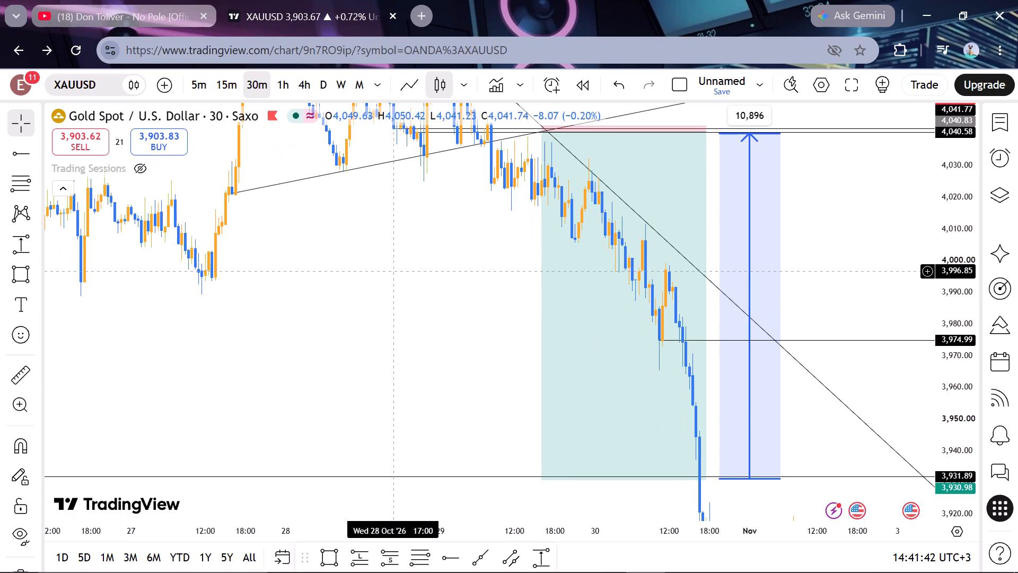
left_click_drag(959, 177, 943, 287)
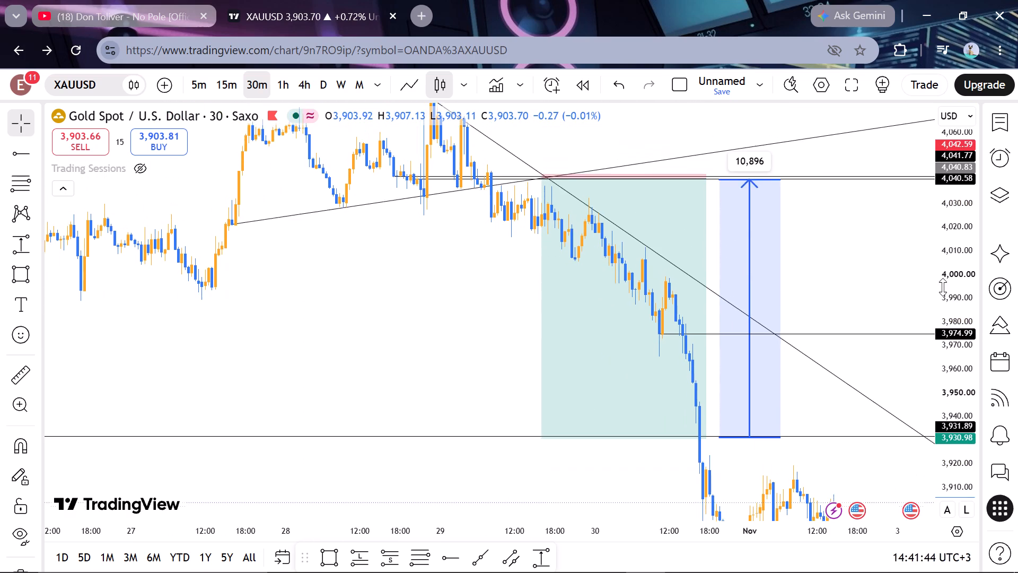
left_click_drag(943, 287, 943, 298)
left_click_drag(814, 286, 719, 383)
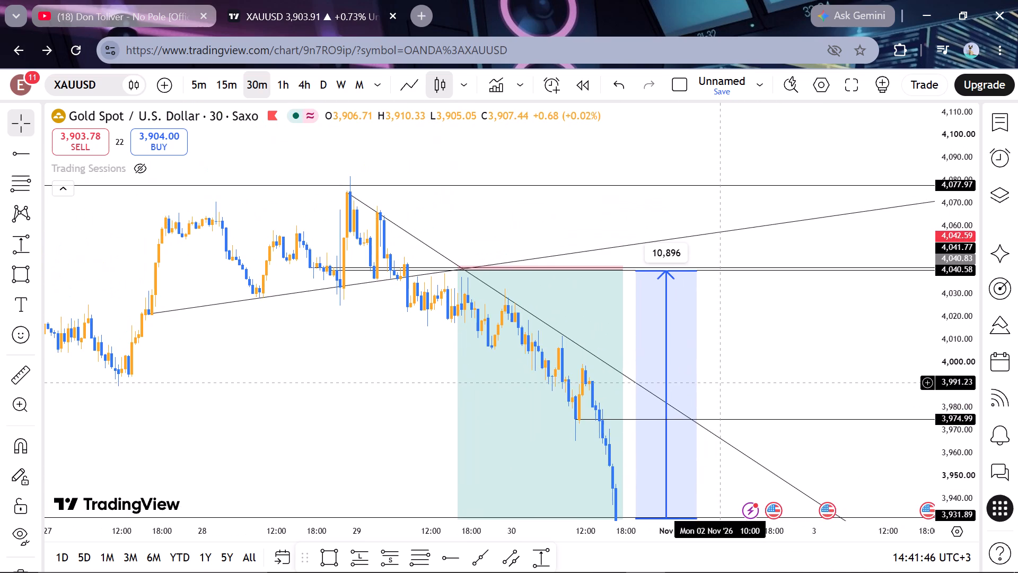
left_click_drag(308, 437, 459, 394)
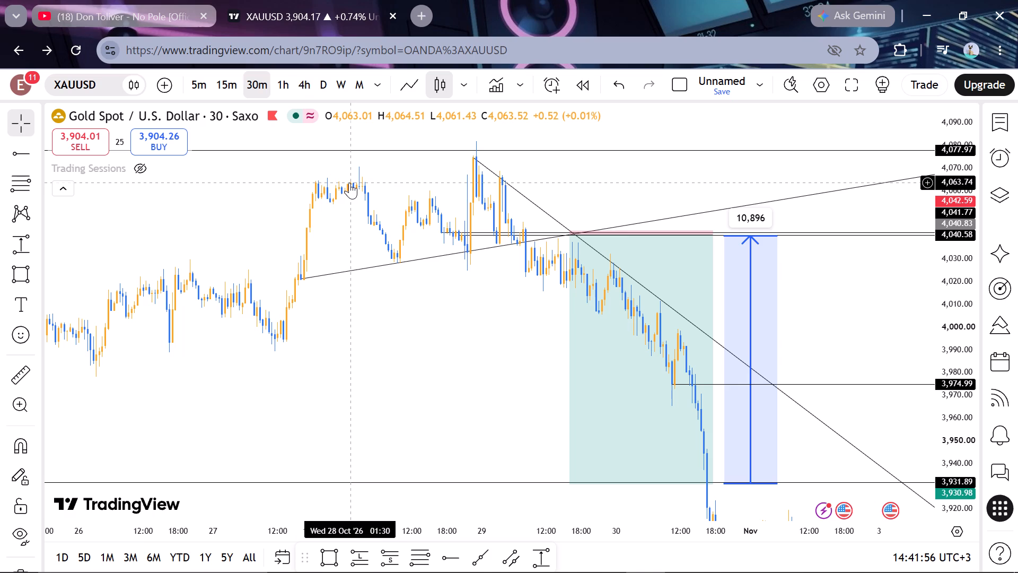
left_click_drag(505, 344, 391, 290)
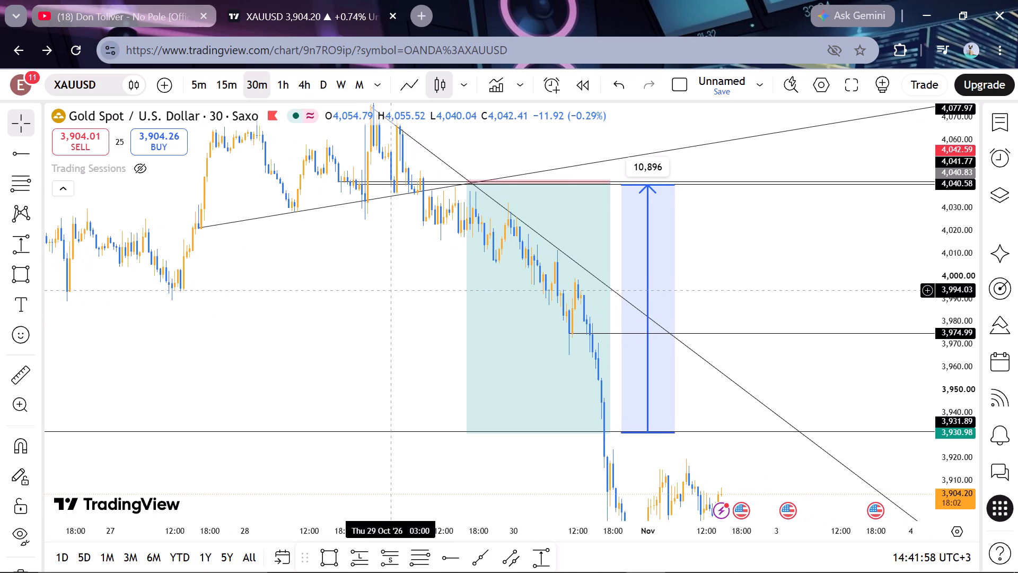
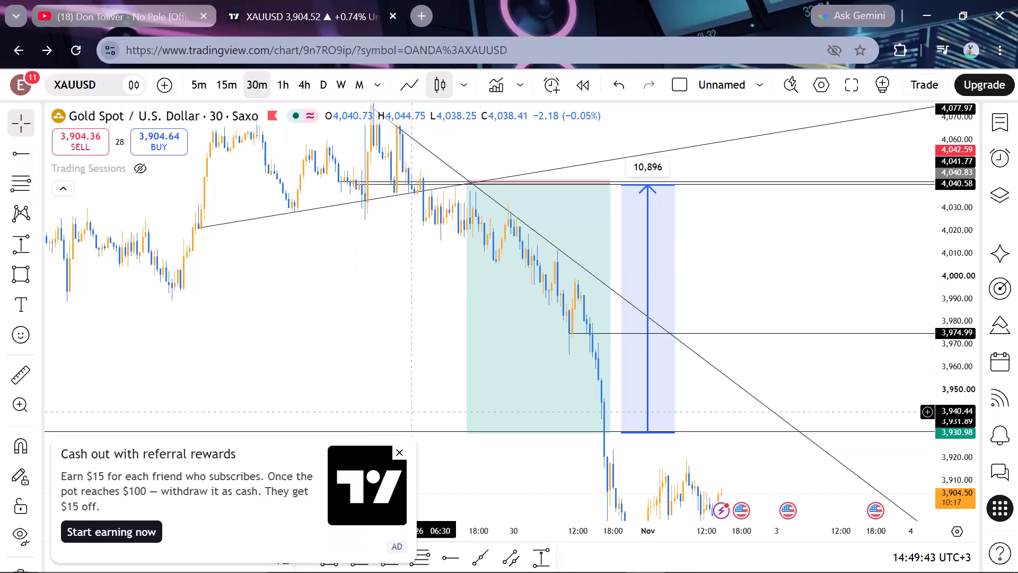
Dismiss the referral rewards advertisement covering the lower part of the chart.
left_click(398, 454)
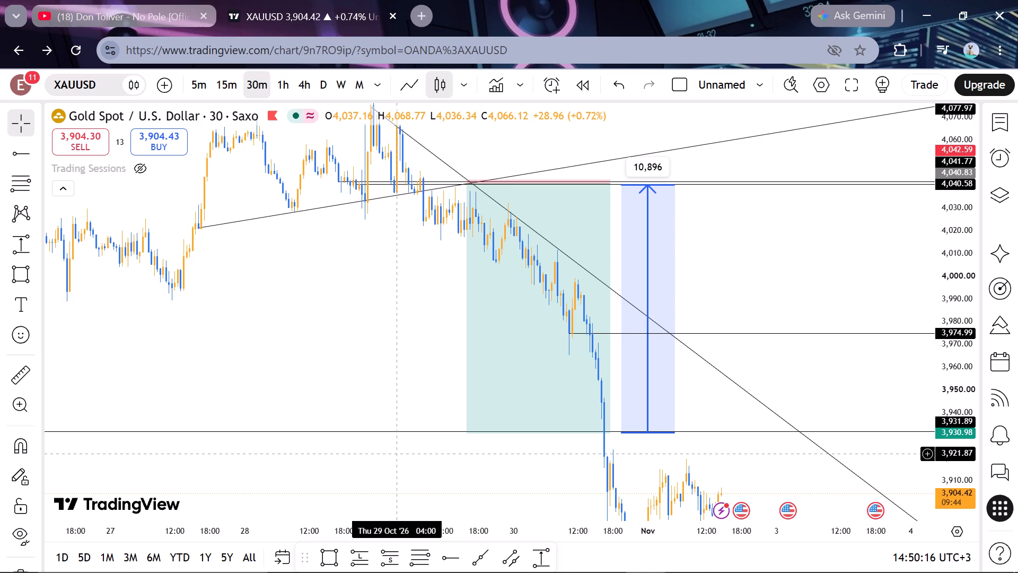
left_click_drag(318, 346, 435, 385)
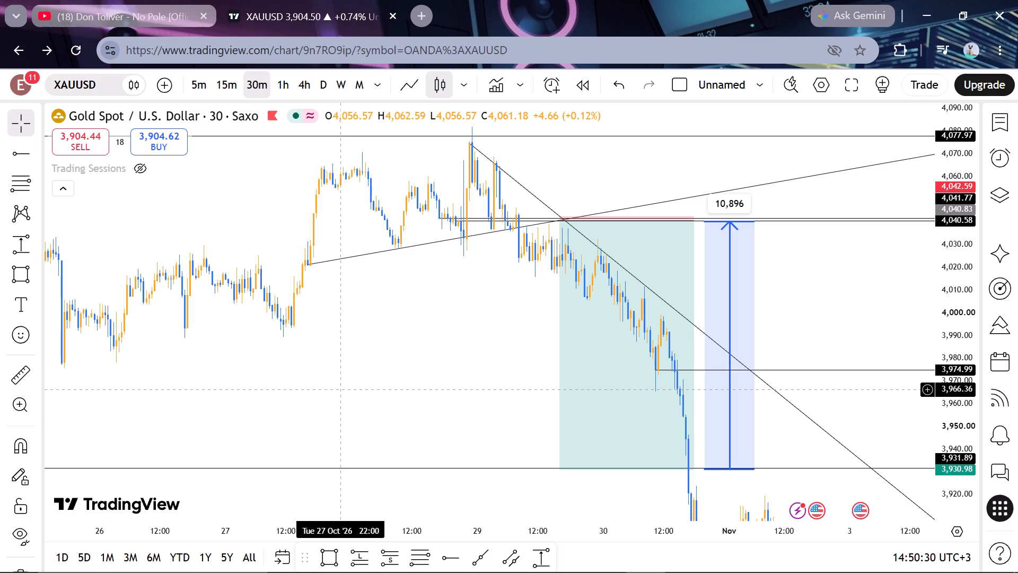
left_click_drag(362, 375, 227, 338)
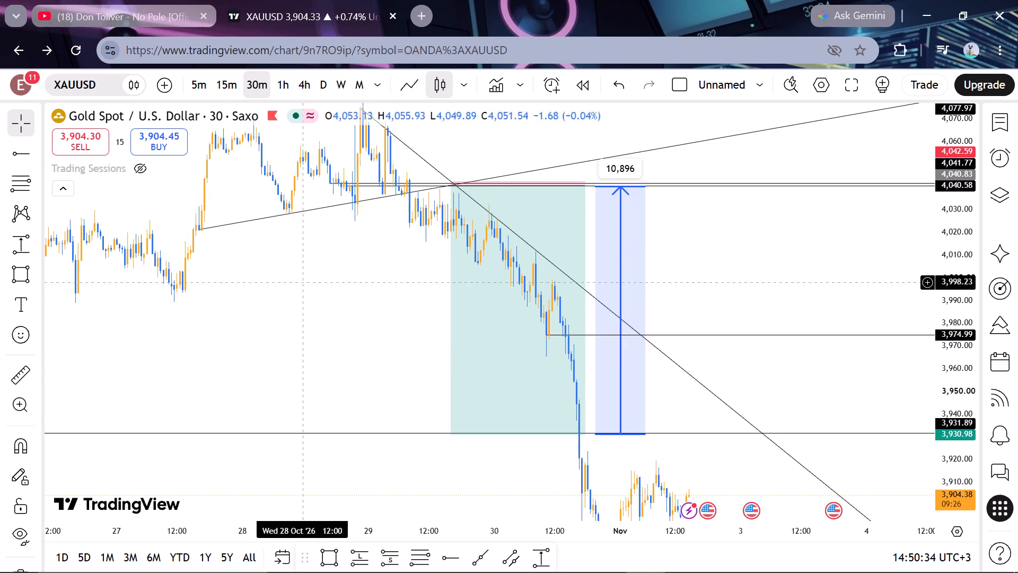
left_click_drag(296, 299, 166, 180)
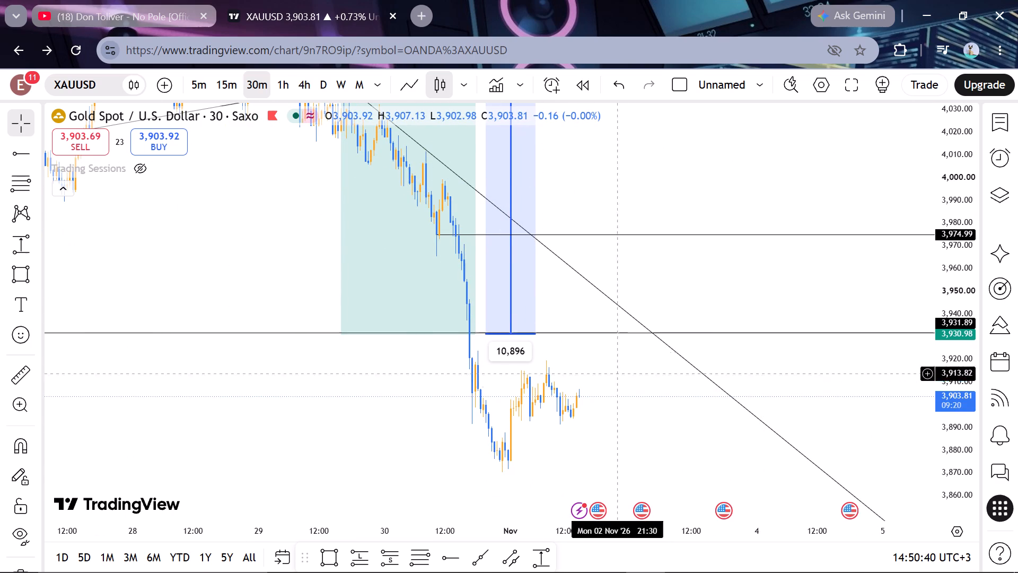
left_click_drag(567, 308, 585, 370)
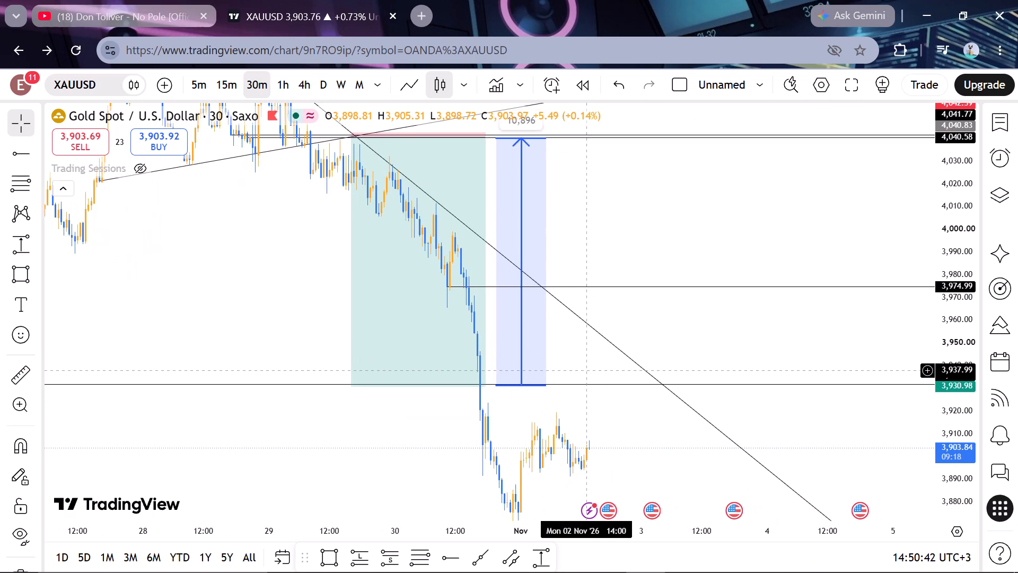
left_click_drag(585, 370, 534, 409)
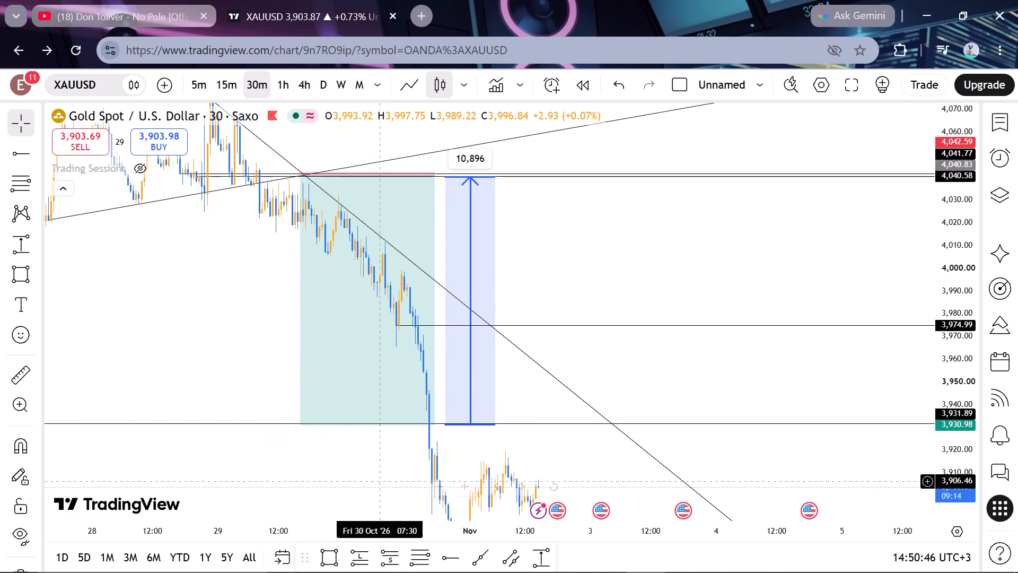
Ready the Trend Line tool and change the 30m XAUUSD chart from candles to a line chart.
left_click(482, 559)
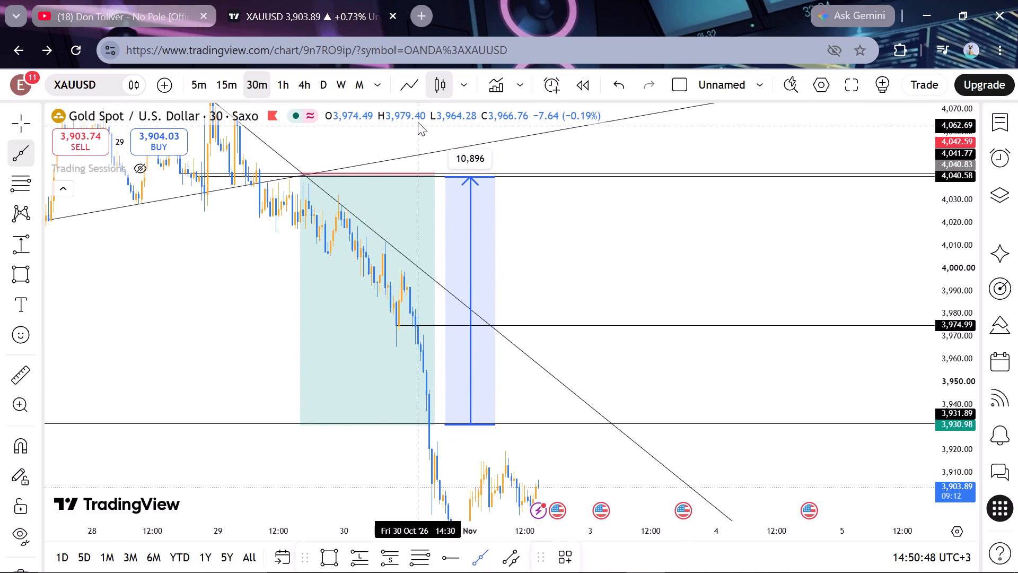
left_click(405, 81)
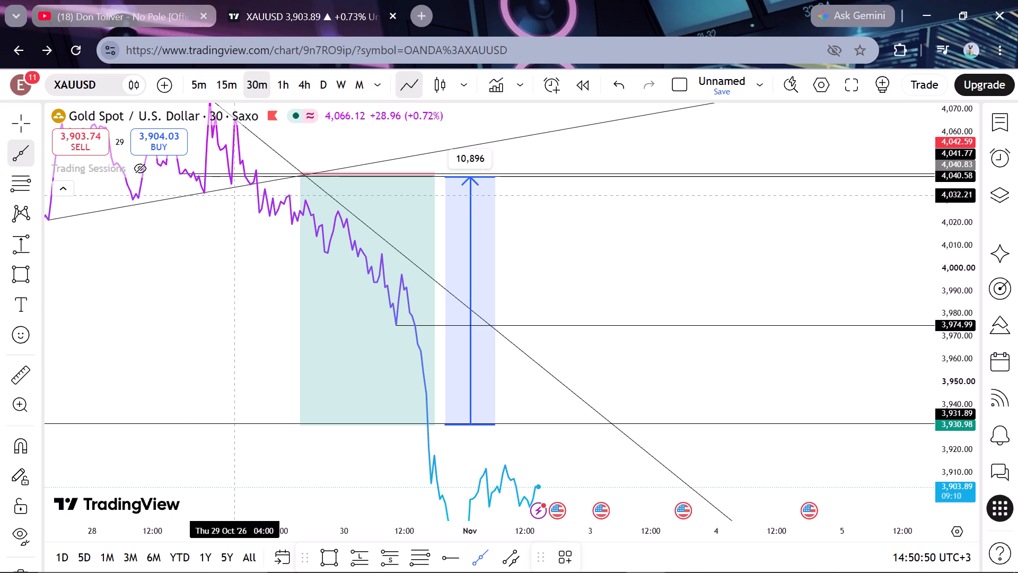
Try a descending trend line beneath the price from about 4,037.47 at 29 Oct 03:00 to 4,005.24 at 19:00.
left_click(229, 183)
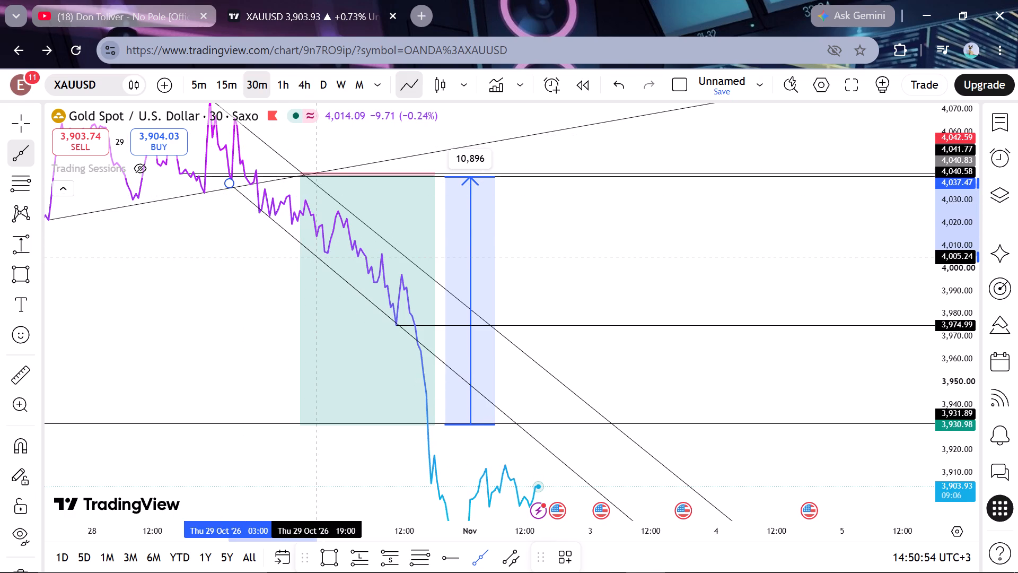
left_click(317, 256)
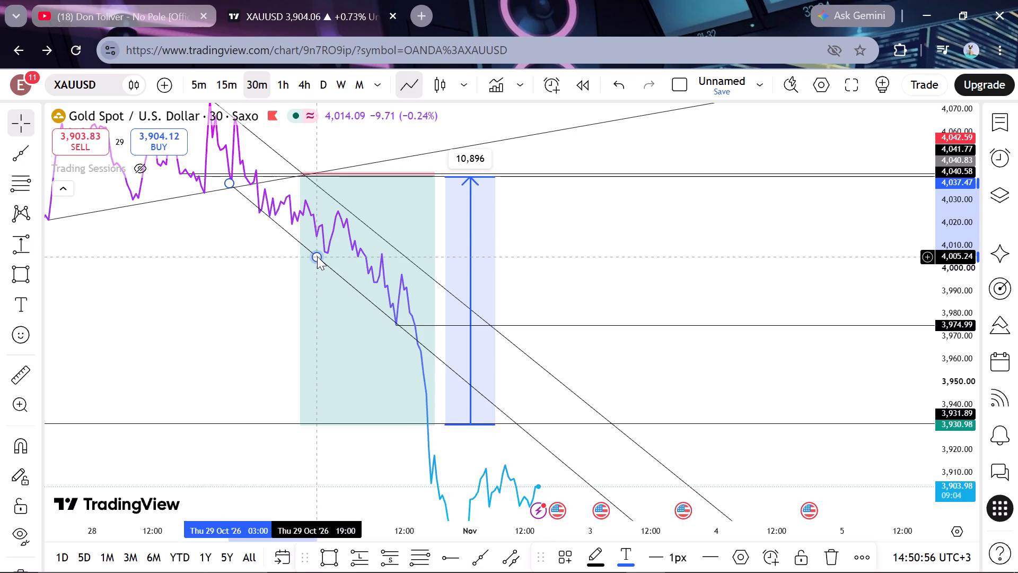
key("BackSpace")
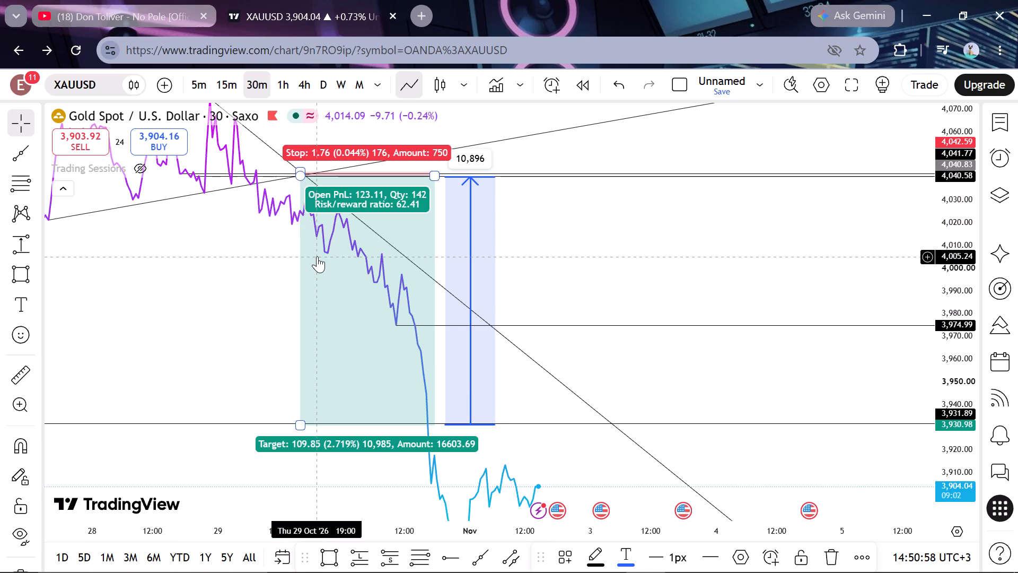
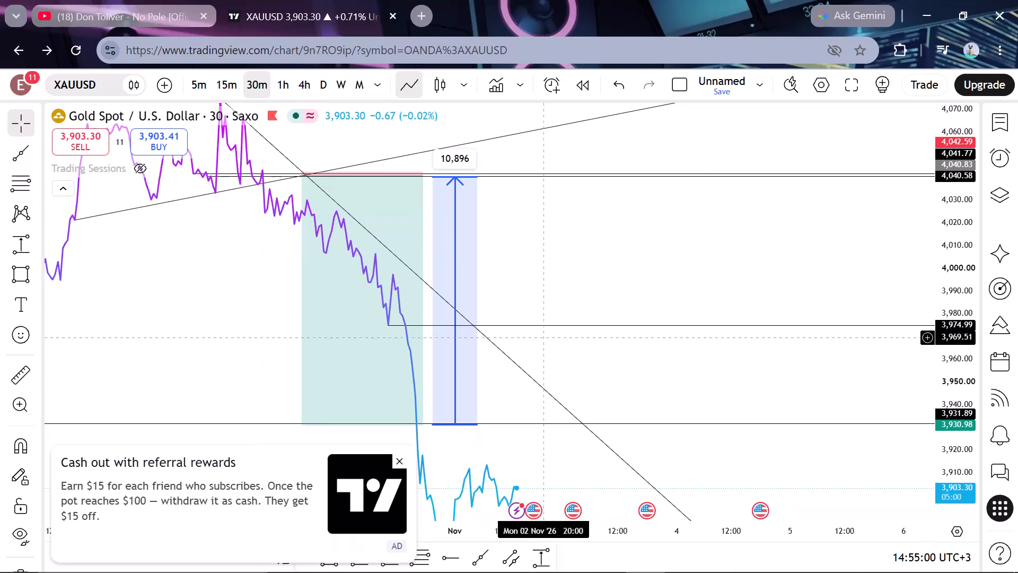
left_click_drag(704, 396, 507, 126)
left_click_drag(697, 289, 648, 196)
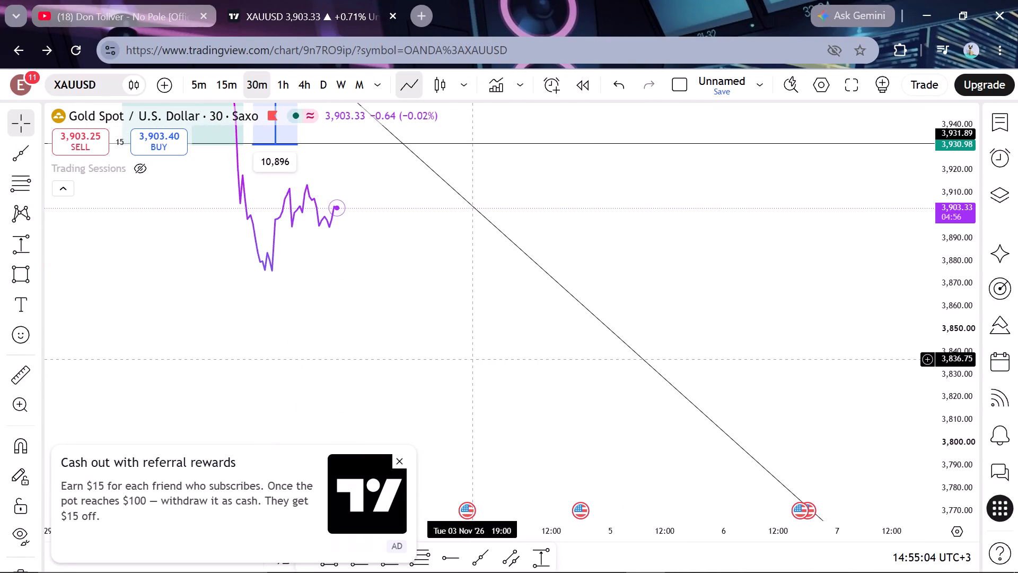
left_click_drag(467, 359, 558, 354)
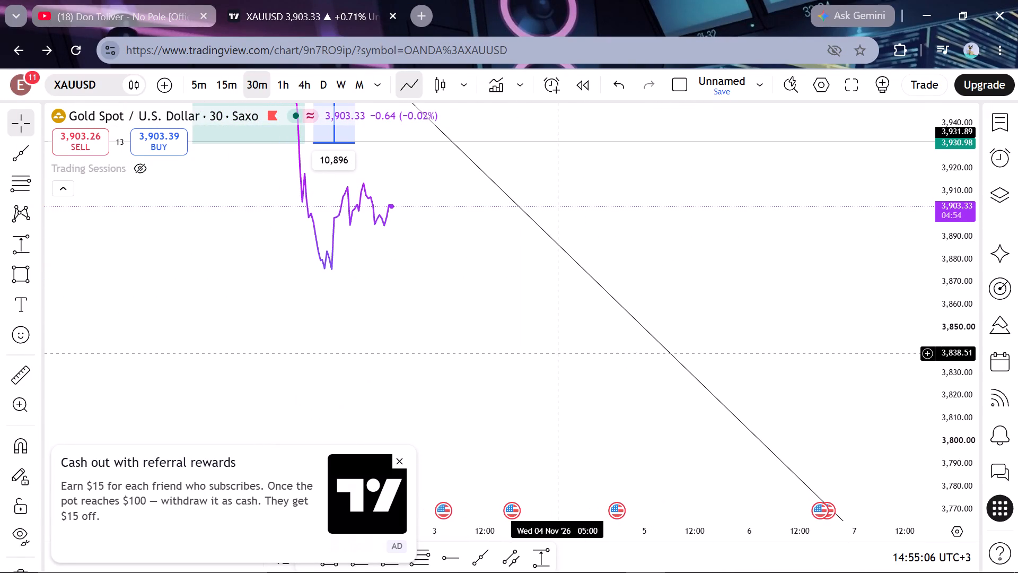
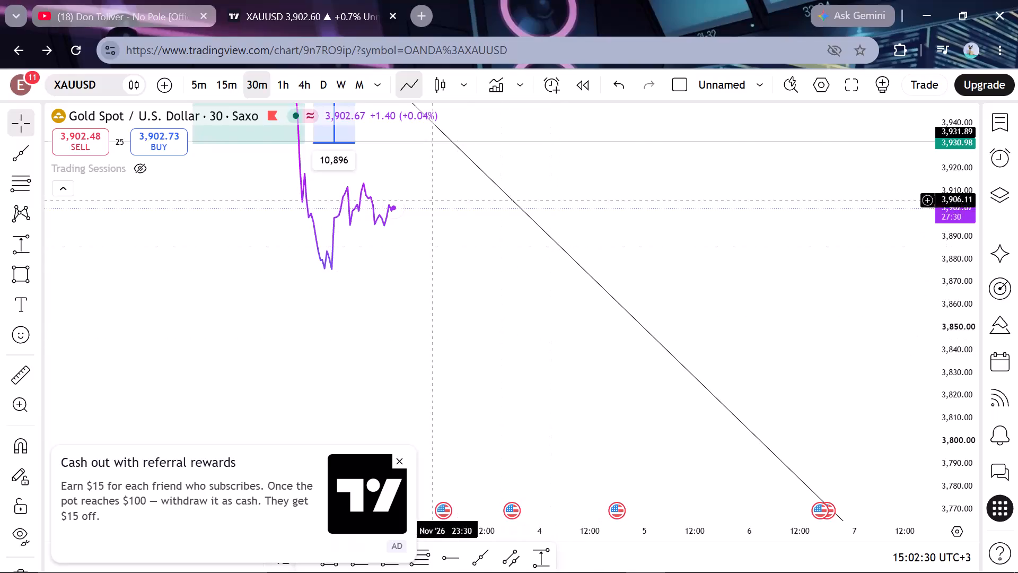
Switch the XAUUSD chart from the 30-minute to the daily timeframe.
left_click(320, 89)
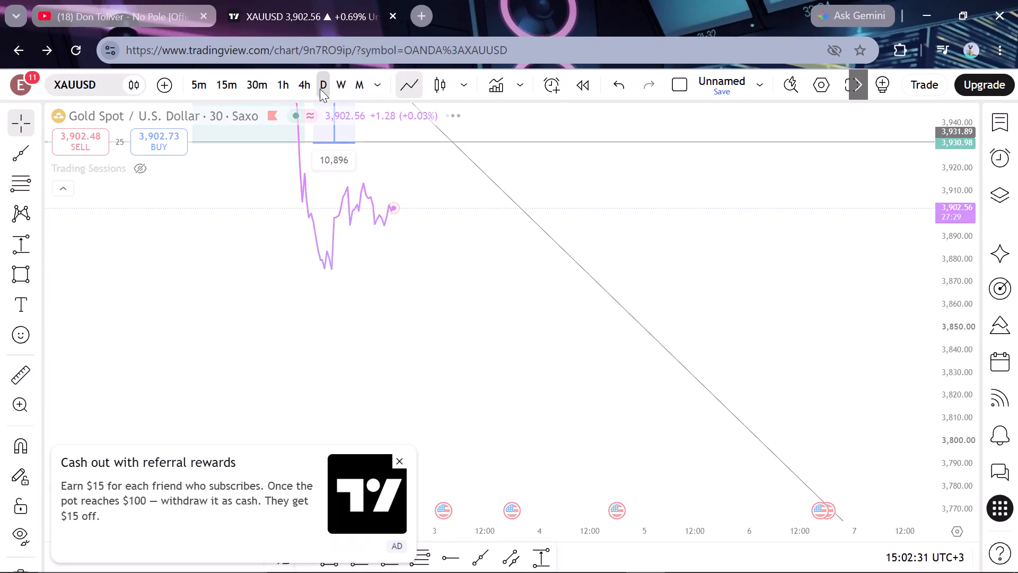
Remove all drawings from the daily XAUUSD chart, leaving the Trading Sessions indicator in place.
left_click_drag(664, 269, 653, 384)
right_click(653, 384)
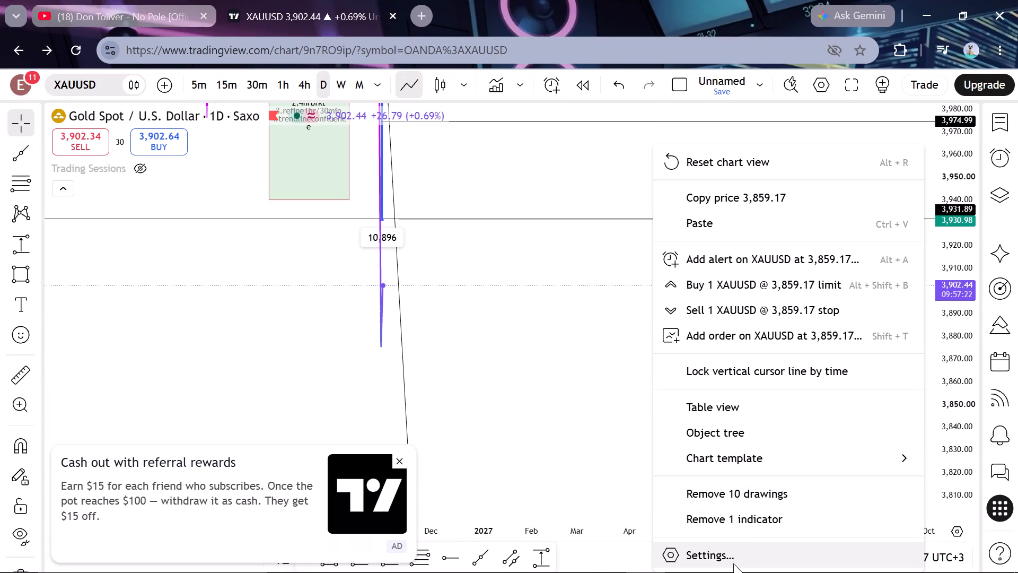
left_click(726, 496)
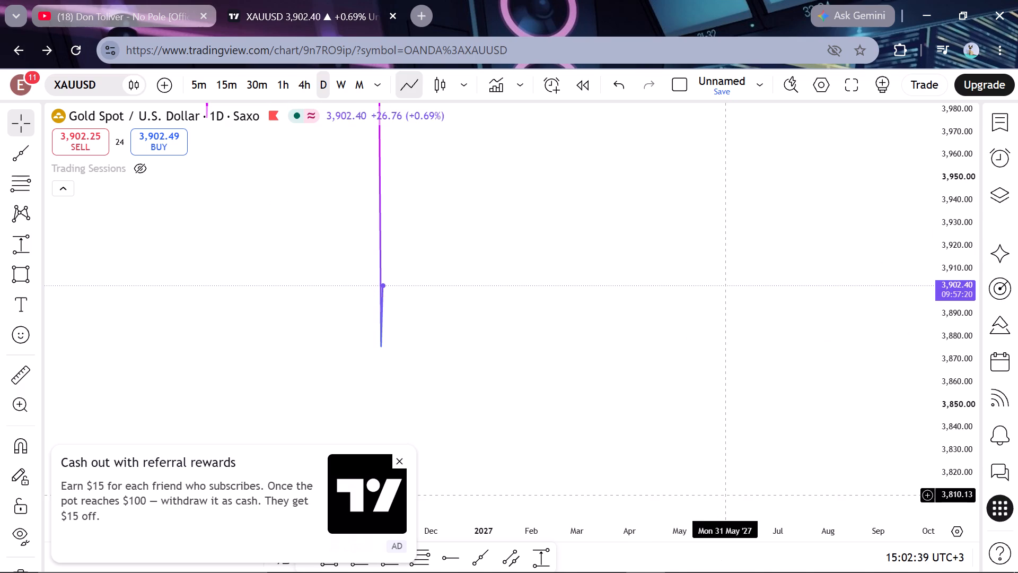
Change the daily chart style from line to candles.
left_click(436, 84)
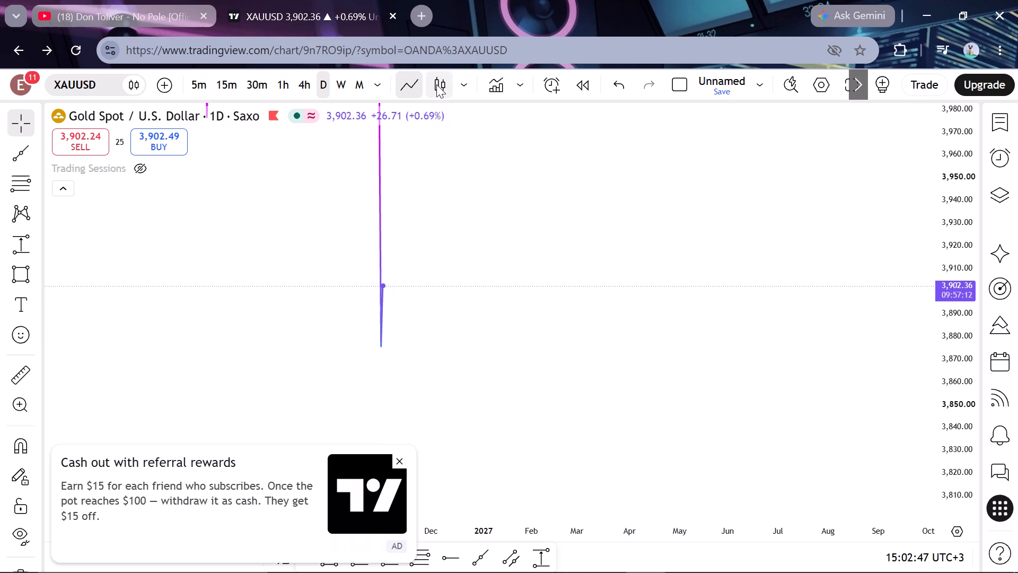
Examine the daily candles from late 2025 to November 2026, including the swing lows, and dismiss the referral rewards advert covering the chart.
left_click_drag(970, 197, 964, 327)
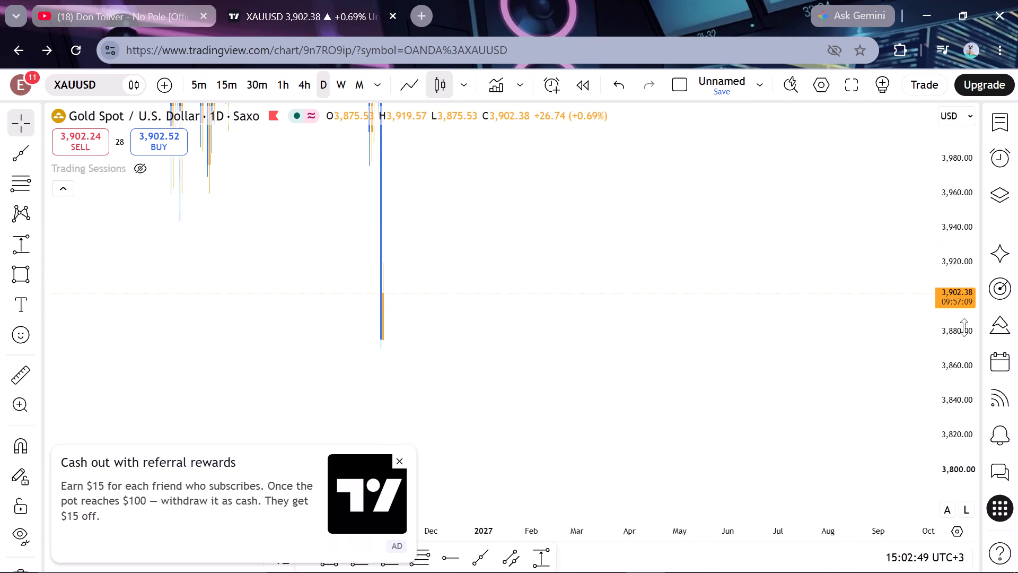
left_click_drag(964, 327, 947, 435)
left_click_drag(97, 281, 308, 305)
left_click_drag(951, 206, 971, 363)
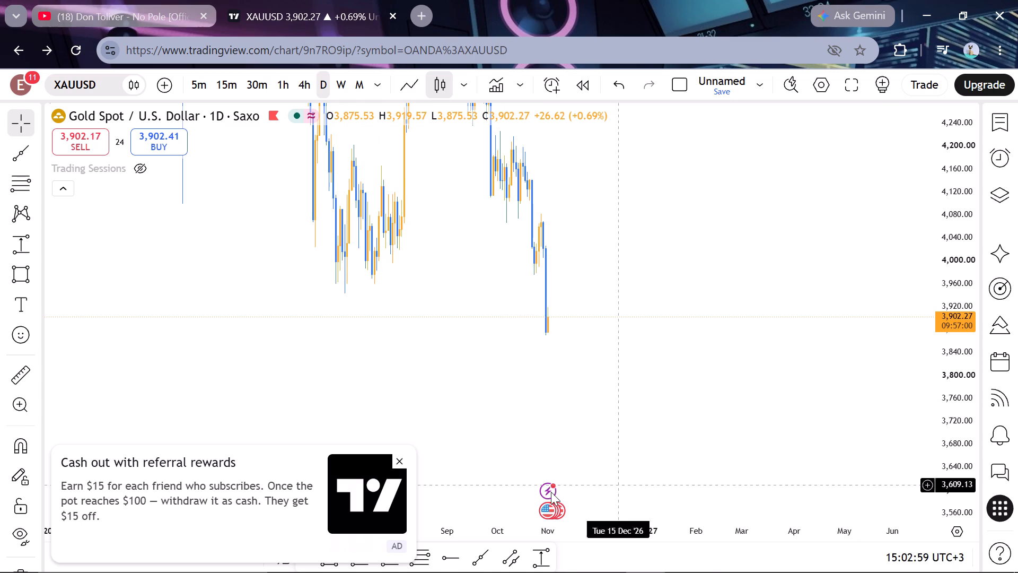
left_click(401, 461)
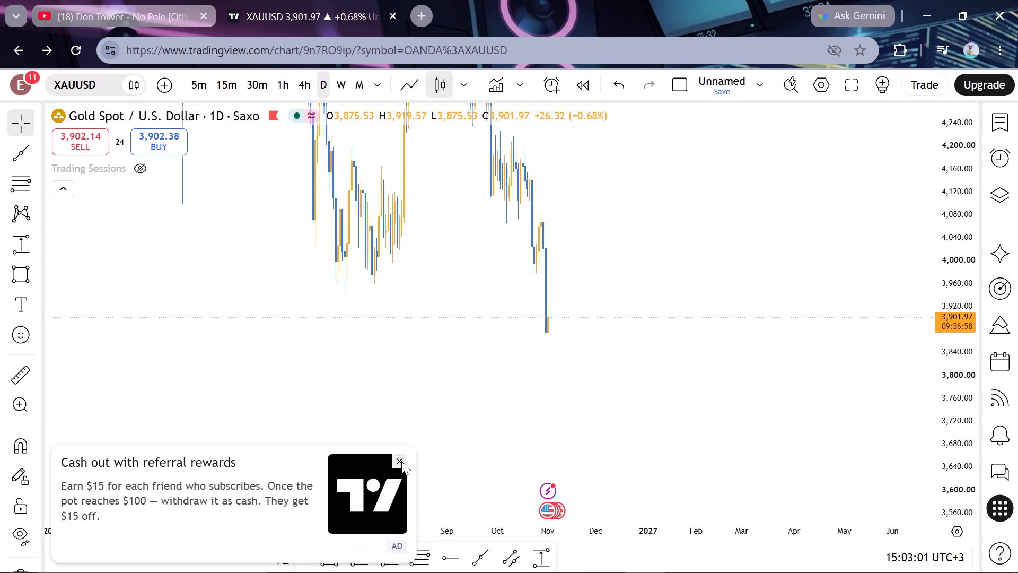
left_click_drag(241, 349, 399, 403)
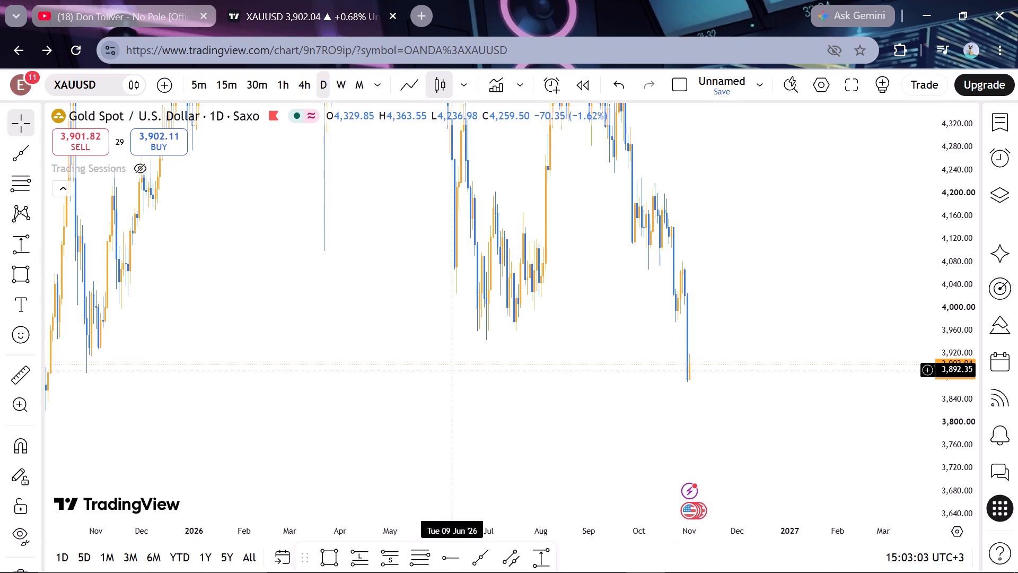
left_click_drag(451, 369, 526, 385)
left_click_drag(727, 331, 494, 379)
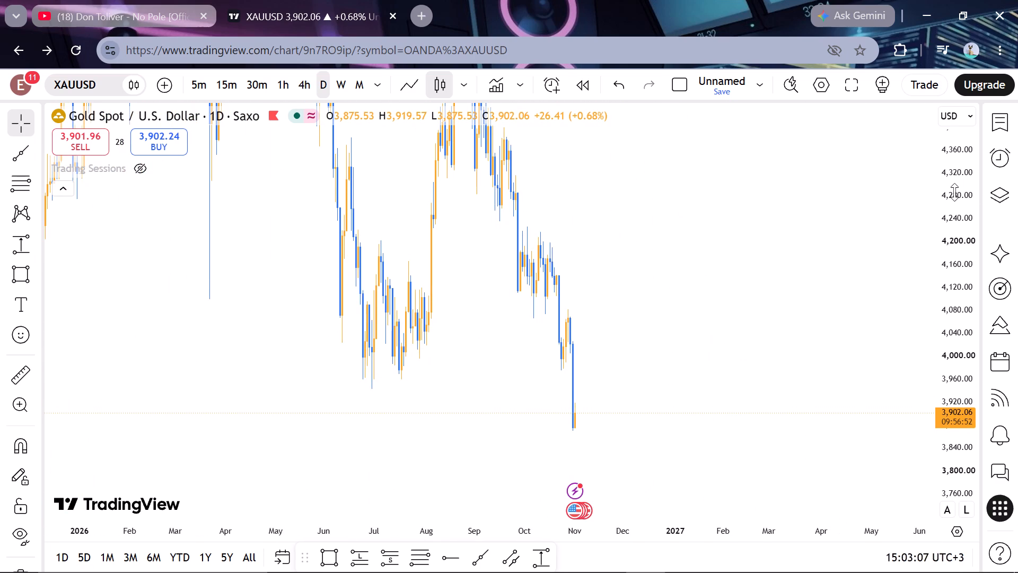
left_click_drag(954, 192, 936, 286)
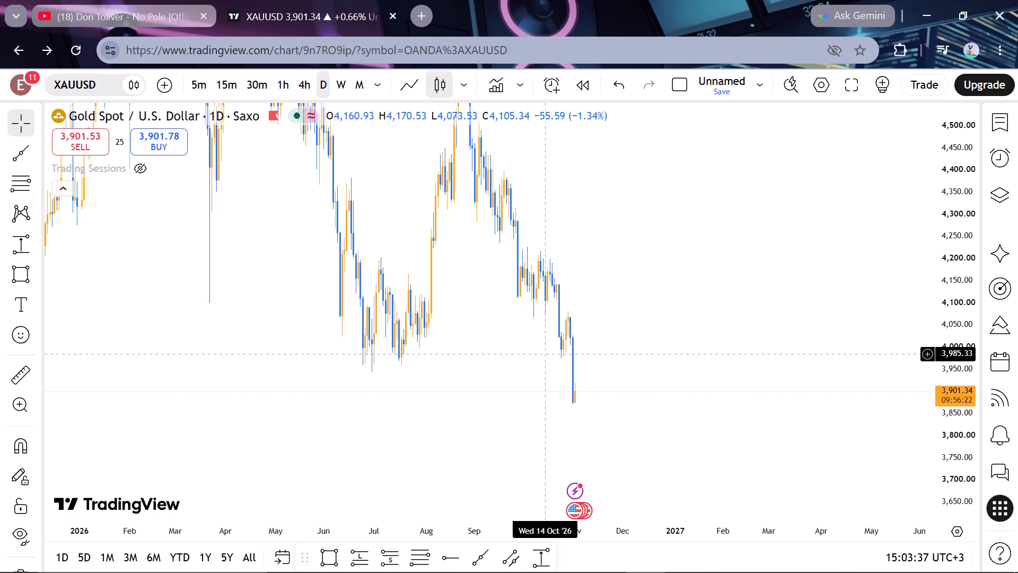
left_click_drag(479, 423, 594, 411)
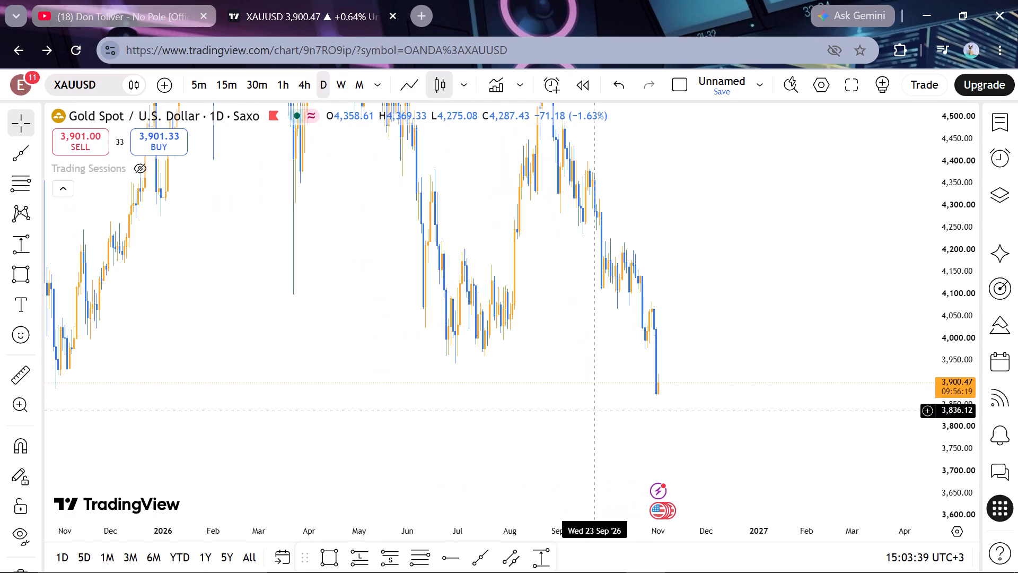
left_click(486, 413)
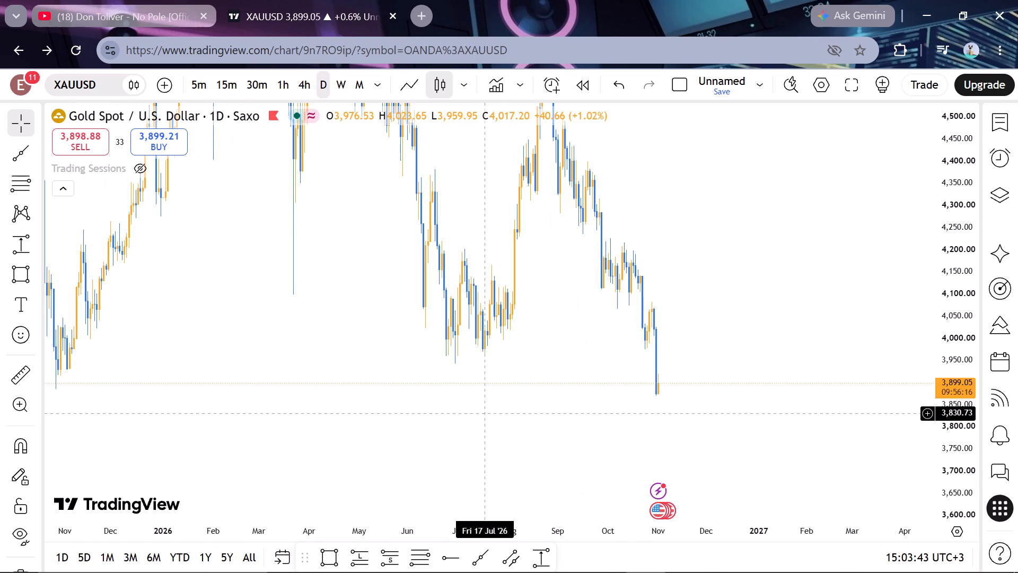
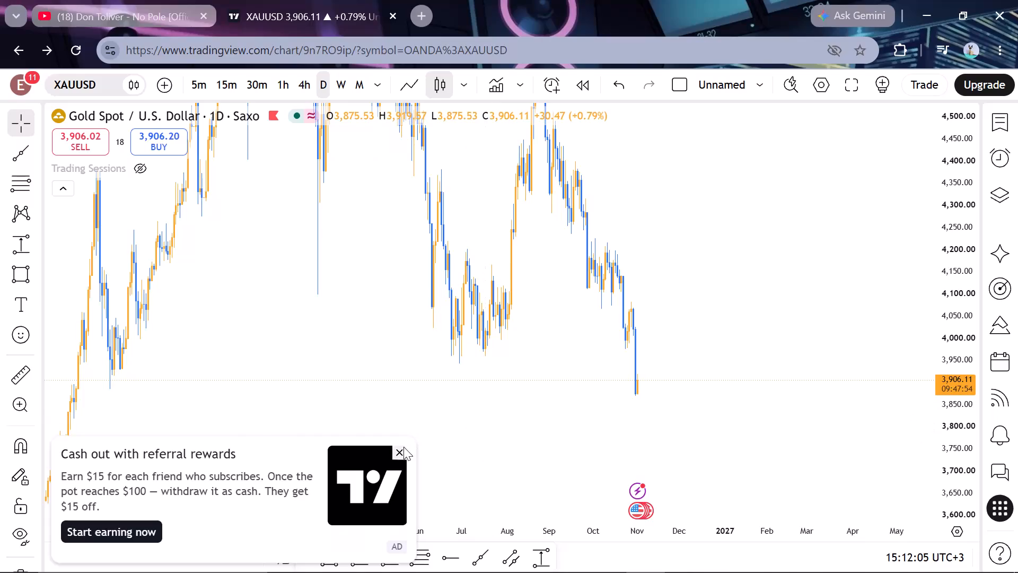
Dismiss the referral rewards advert covering the daily XAUUSD chart.
left_click(401, 450)
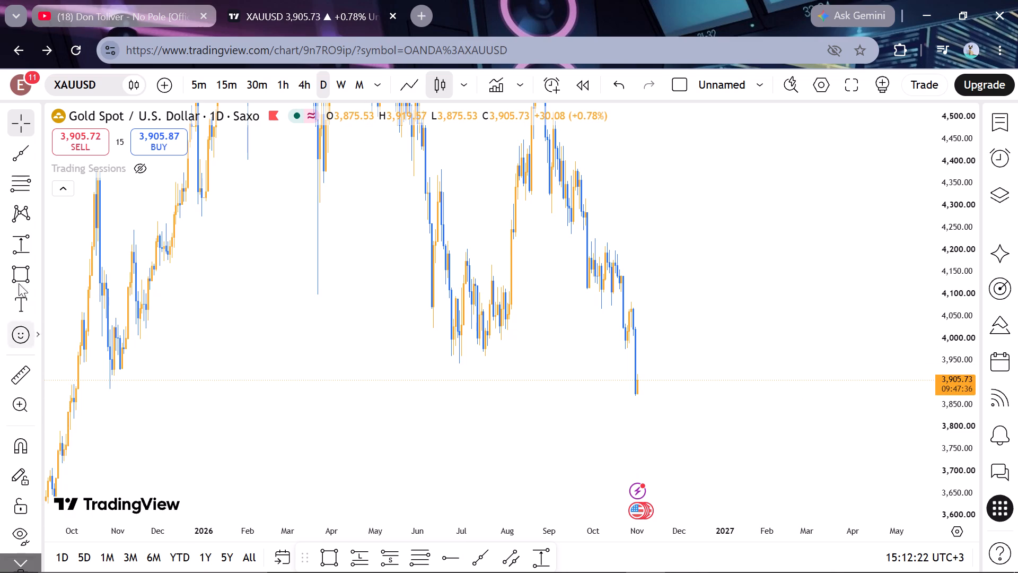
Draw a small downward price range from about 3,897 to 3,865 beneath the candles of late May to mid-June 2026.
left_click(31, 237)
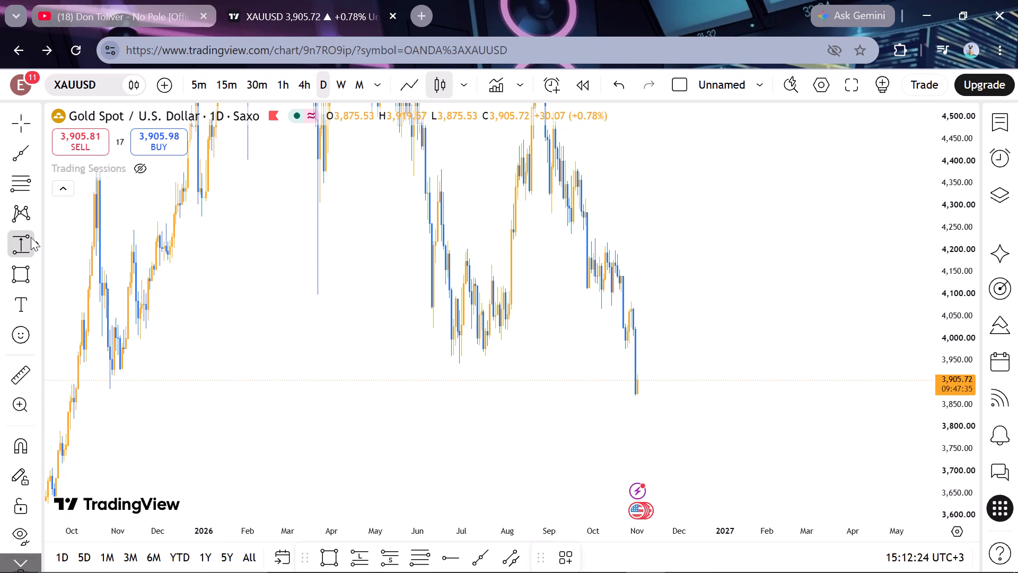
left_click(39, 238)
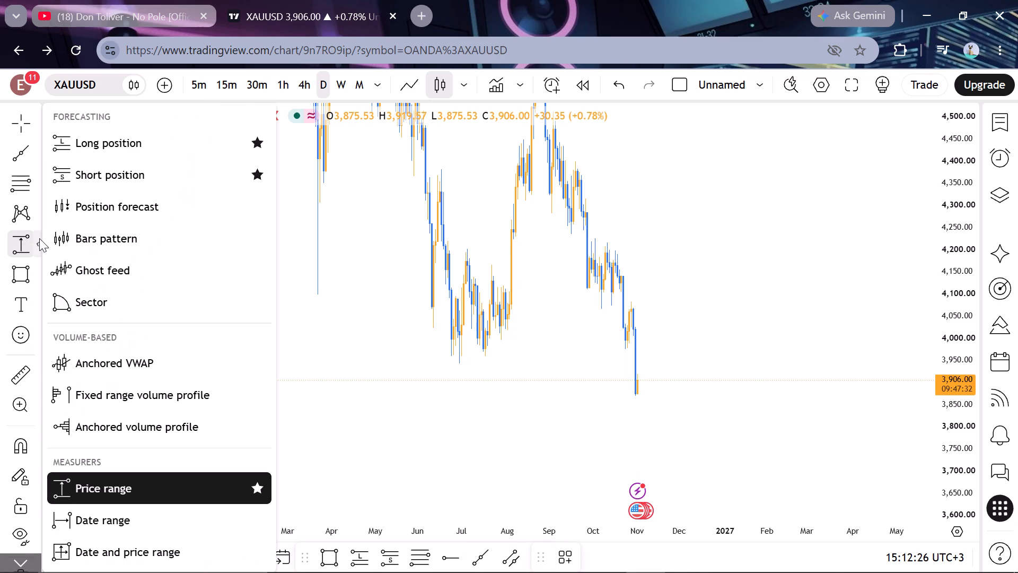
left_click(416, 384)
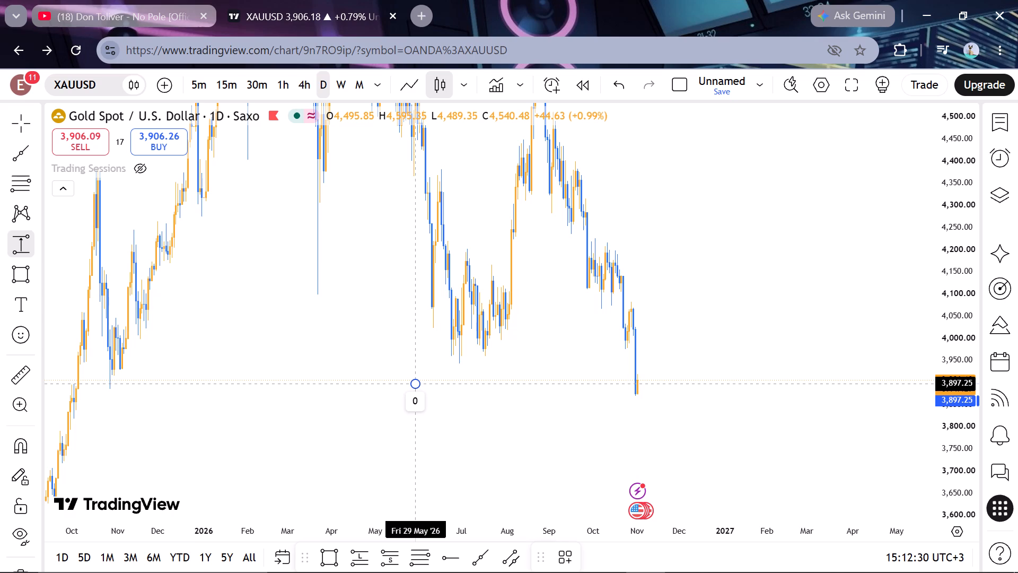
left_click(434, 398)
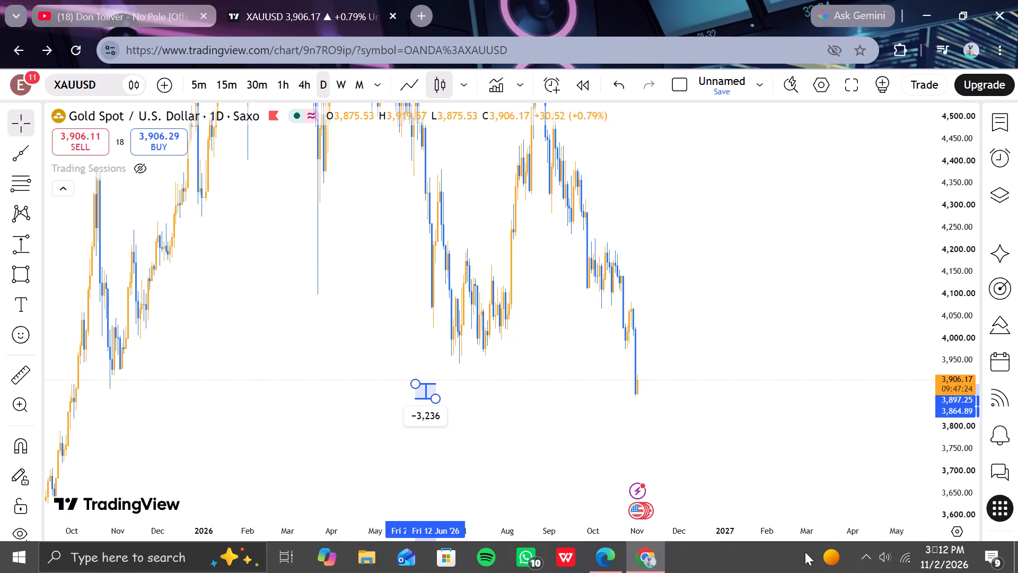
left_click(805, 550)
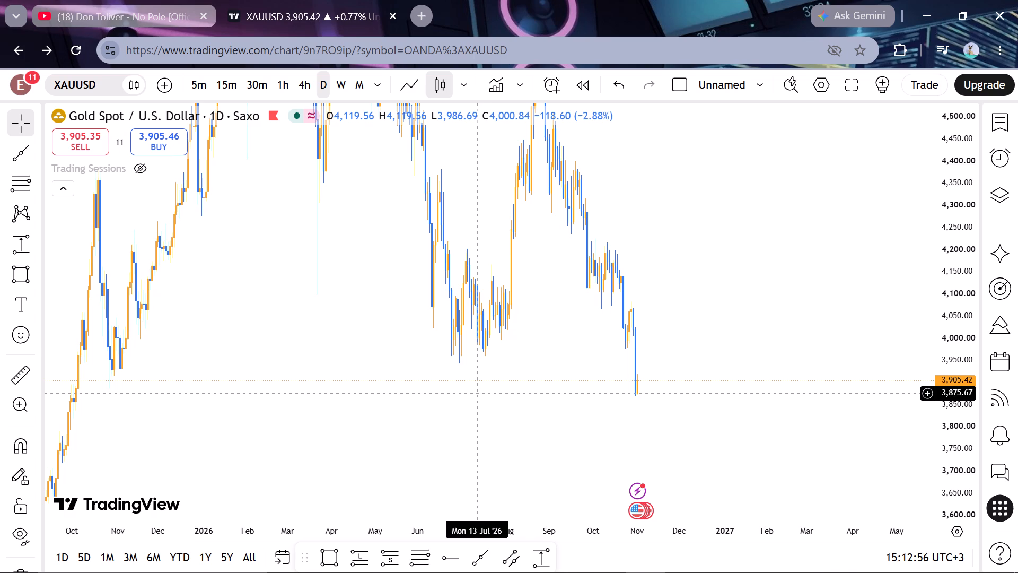
Examine the daily decline from the late-August 2026 high to the latest November candles.
left_click_drag(634, 338, 504, 433)
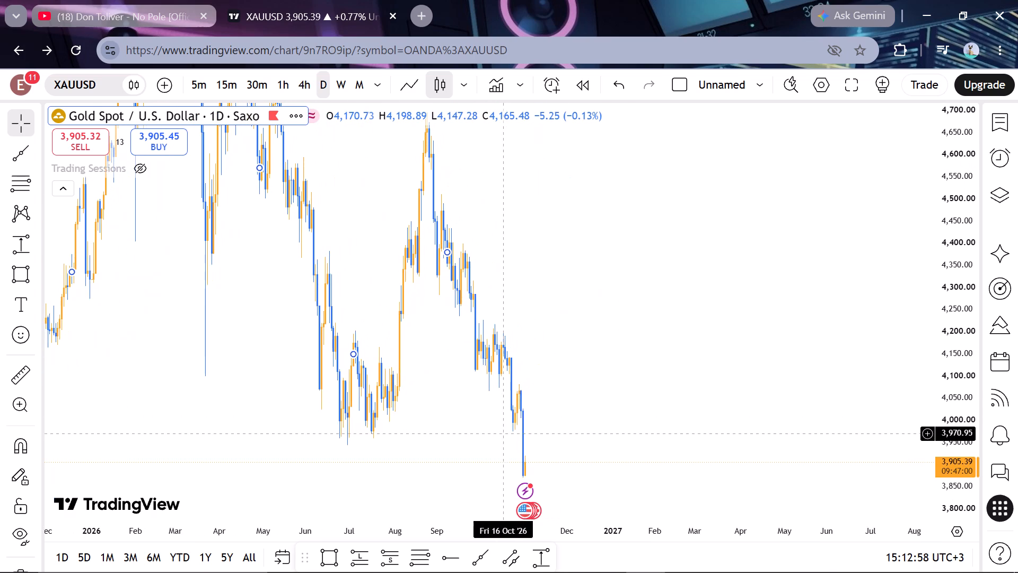
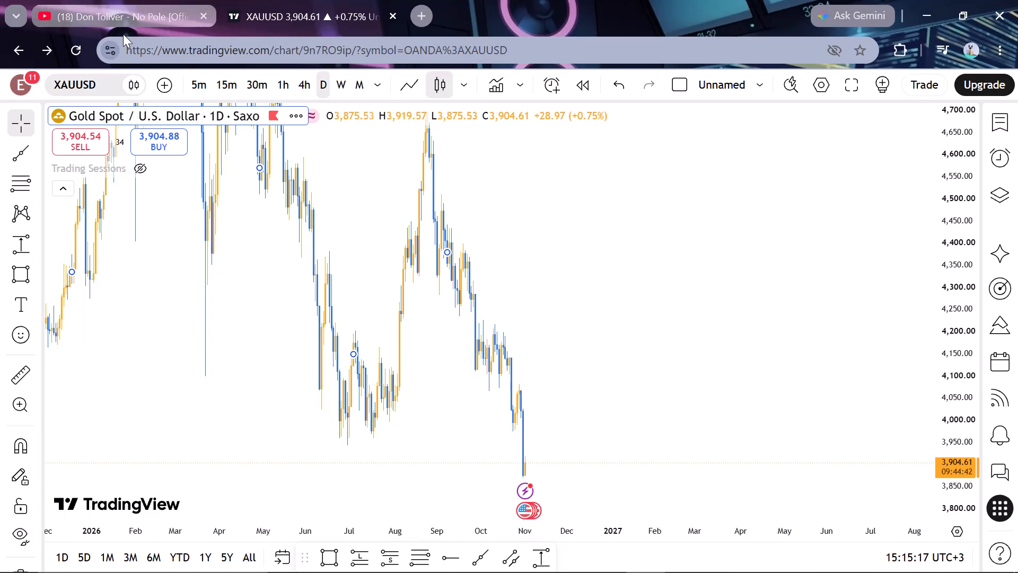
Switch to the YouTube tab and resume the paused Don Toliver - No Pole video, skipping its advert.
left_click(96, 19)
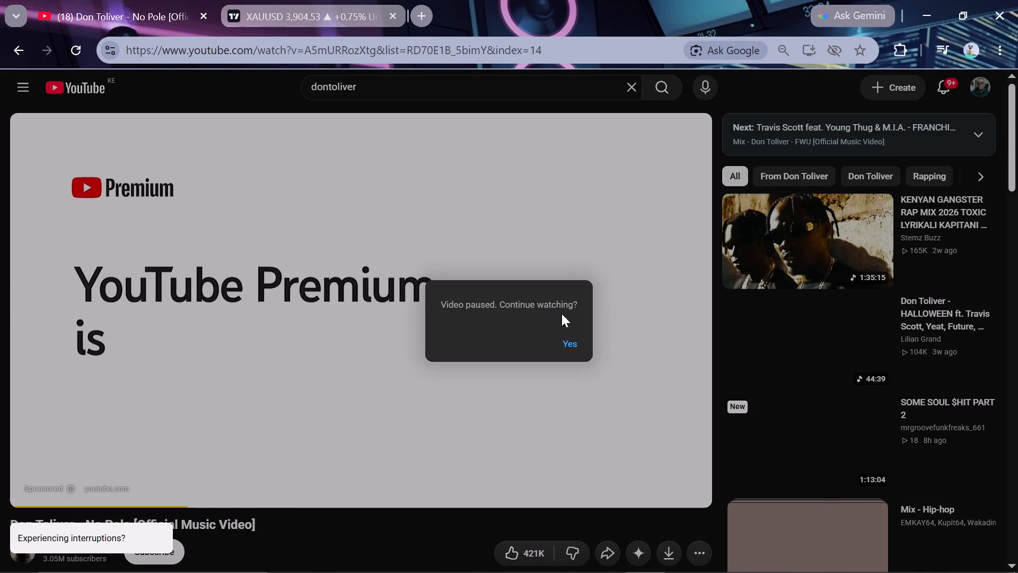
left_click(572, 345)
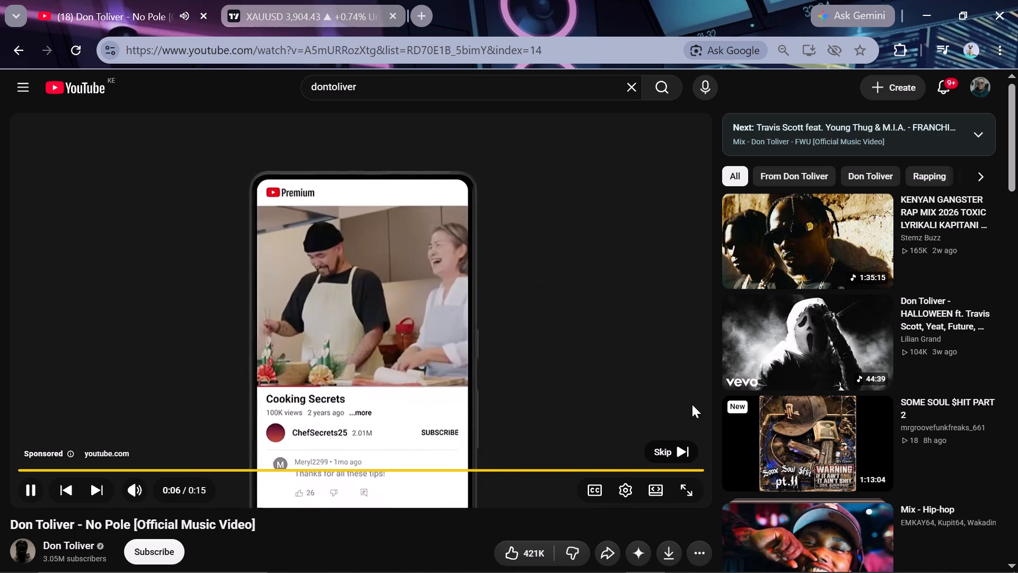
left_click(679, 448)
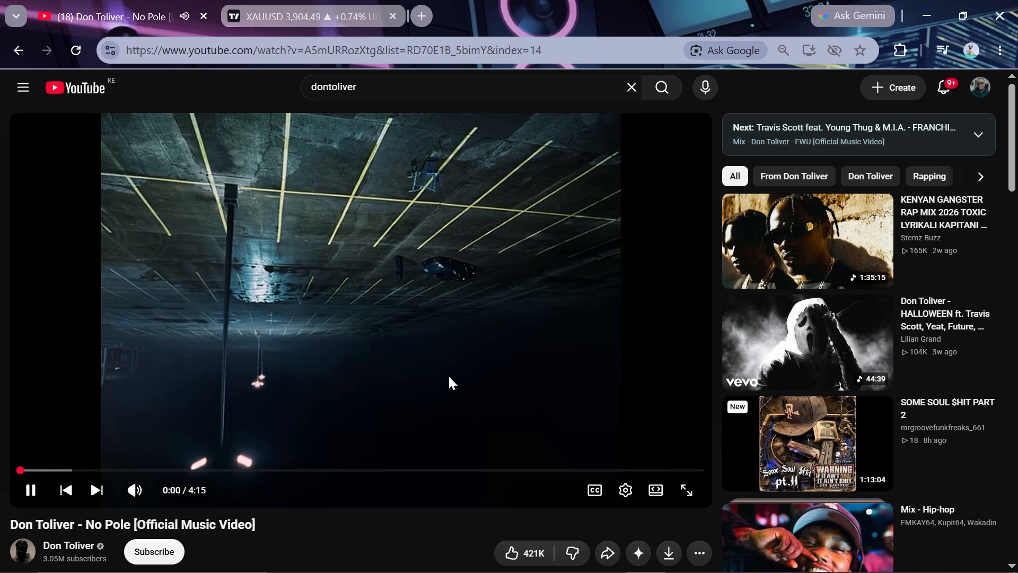
Play the suggested Kenyan Gangster Rap Mix 2026 video from Stemz Buzz.
left_click(816, 261)
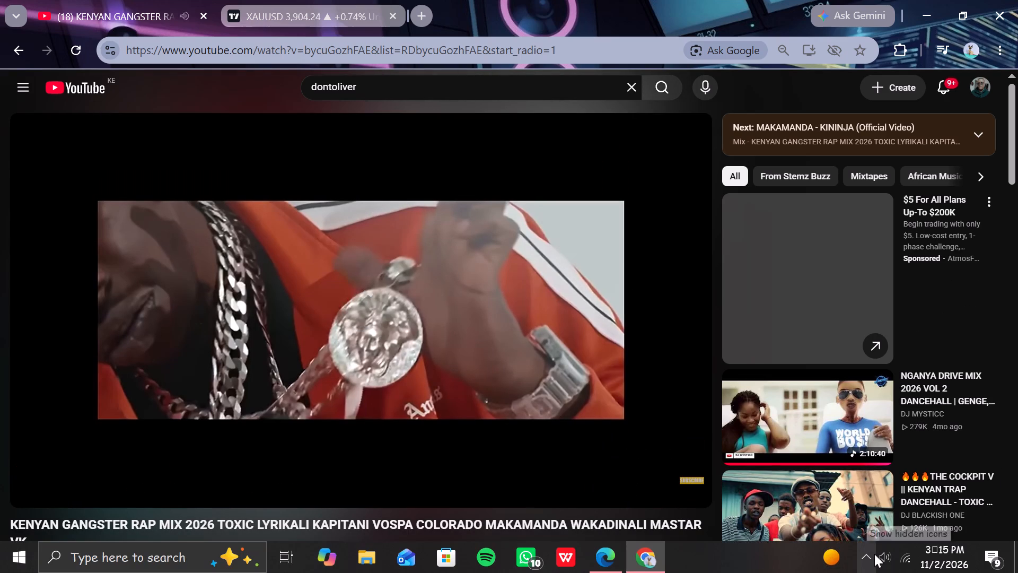
Raise the system speaker volume to 71.
left_click(877, 553)
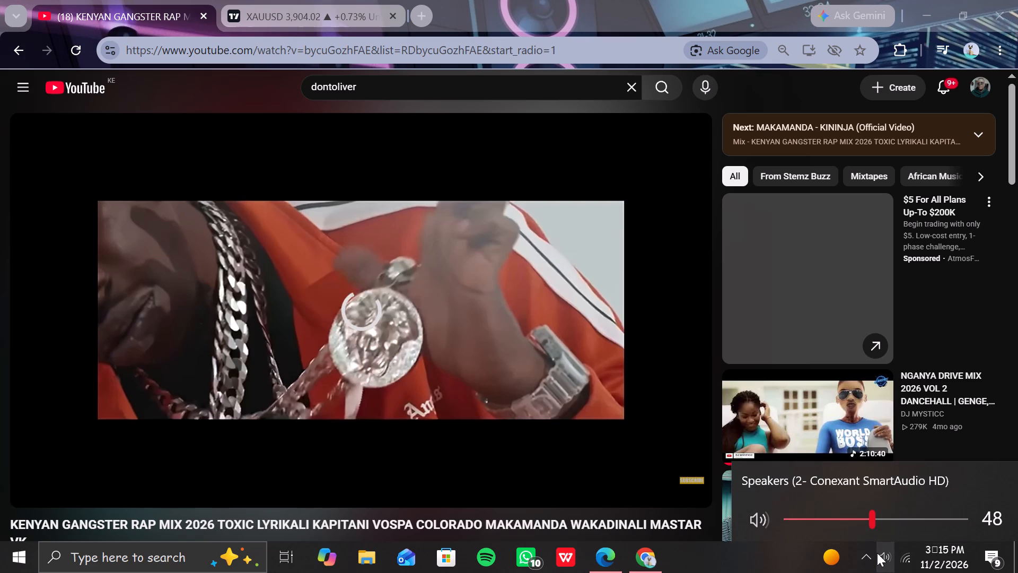
left_click(913, 520)
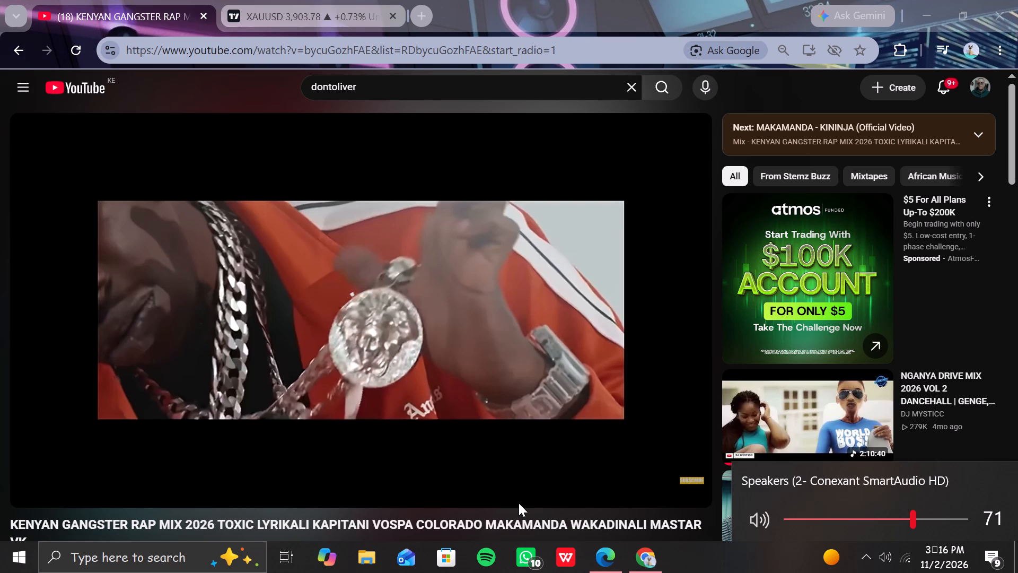
Dismiss the volume control and get the Kenyan Gangster Rap Mix video playing.
left_click(329, 316)
left_click(329, 316)
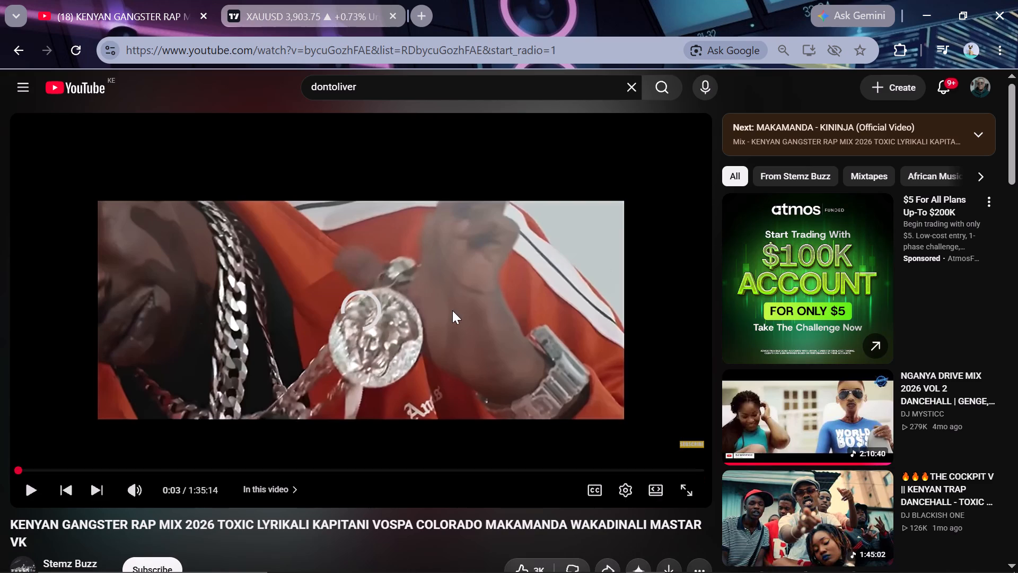
left_click(27, 484)
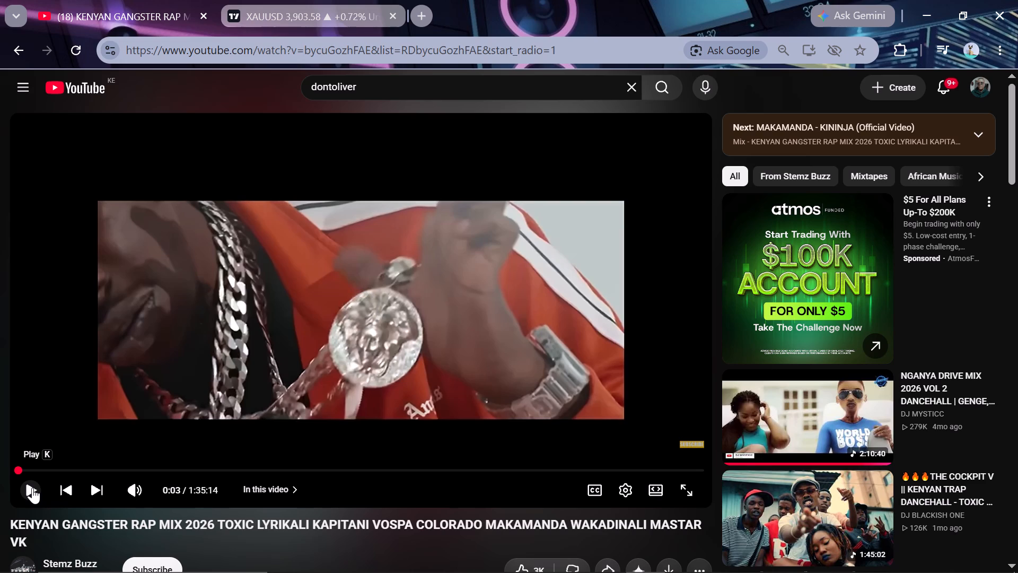
left_click(32, 488)
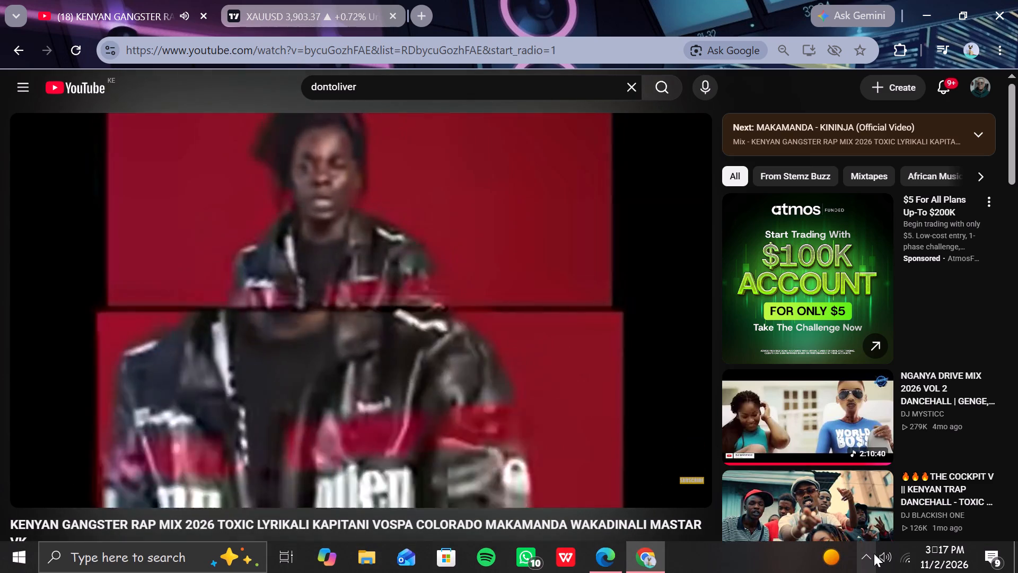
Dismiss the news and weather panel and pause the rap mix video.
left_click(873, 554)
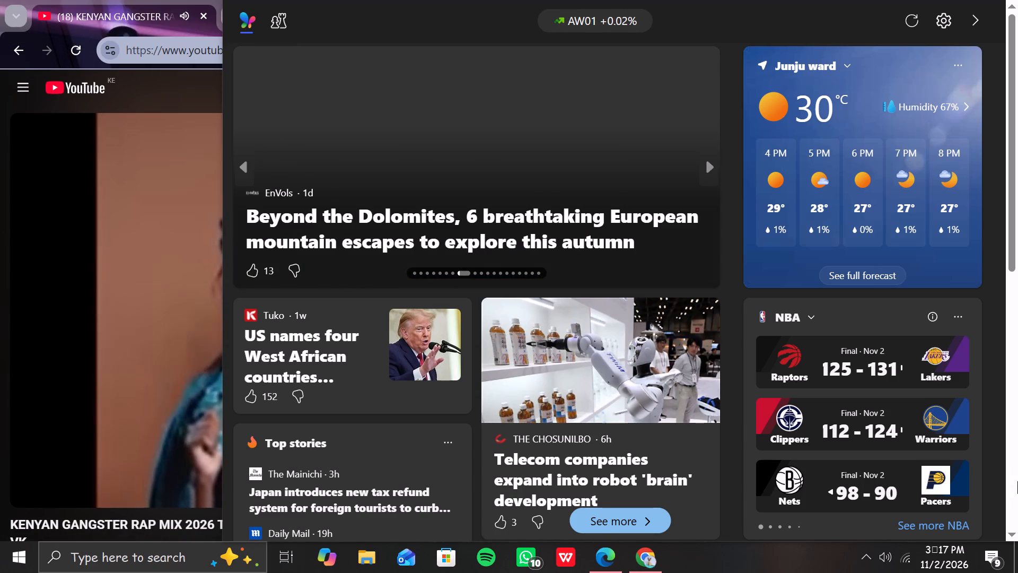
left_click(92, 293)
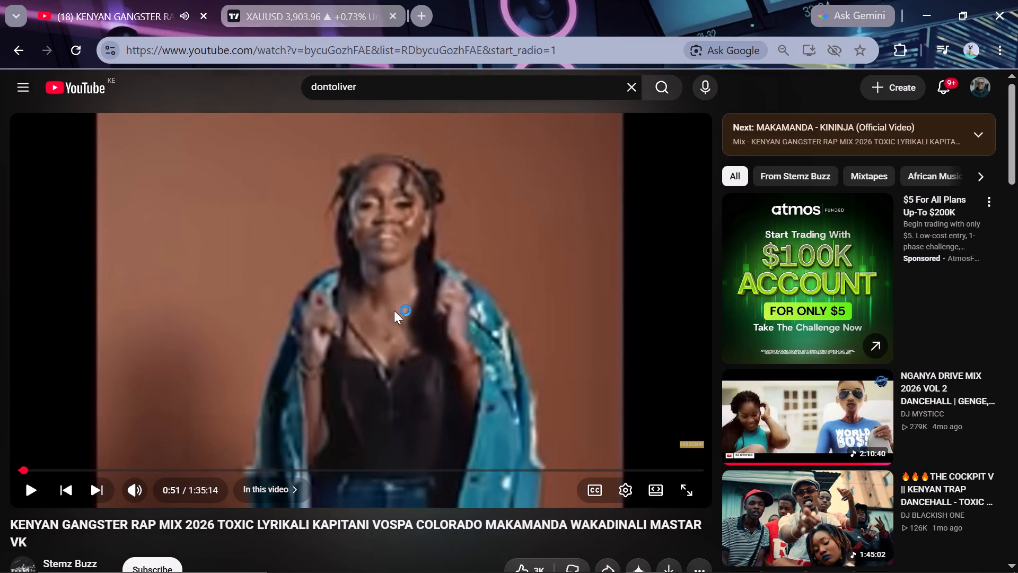
Replace the existing YouTube search text and search for msnr.
left_click(405, 92)
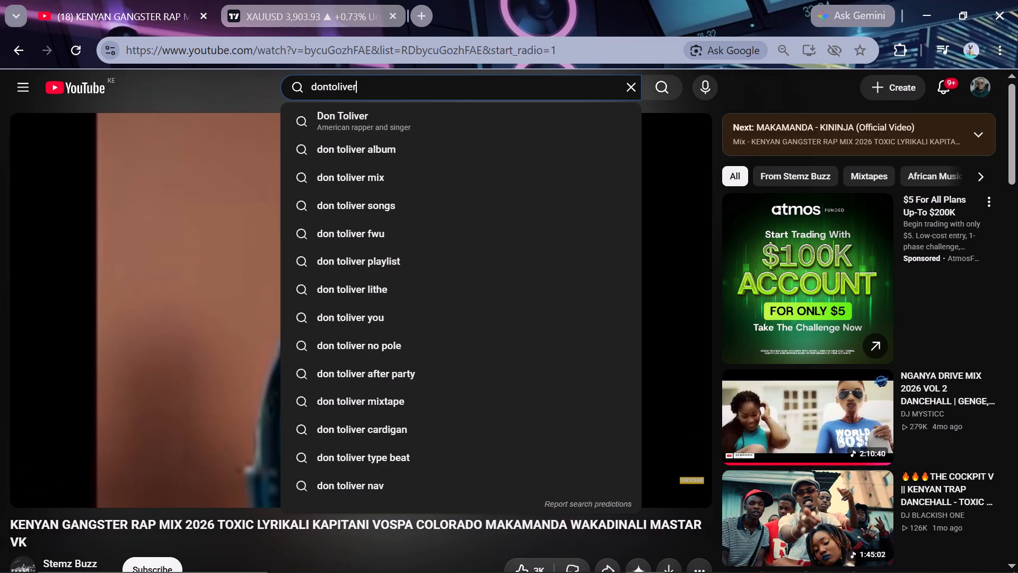
key("BackSpace")
key("BackSpace")
key("BackSpace")
key("BackSpace")
key("BackSpace")
key("BackSpace")
key("BackSpace")
key("BackSpace")
key("BackSpace")
key("BackSpace")
key("BackSpace")
key("BackSpace")
key("BackSpace")
key("BackSpace")
key("BackSpace")
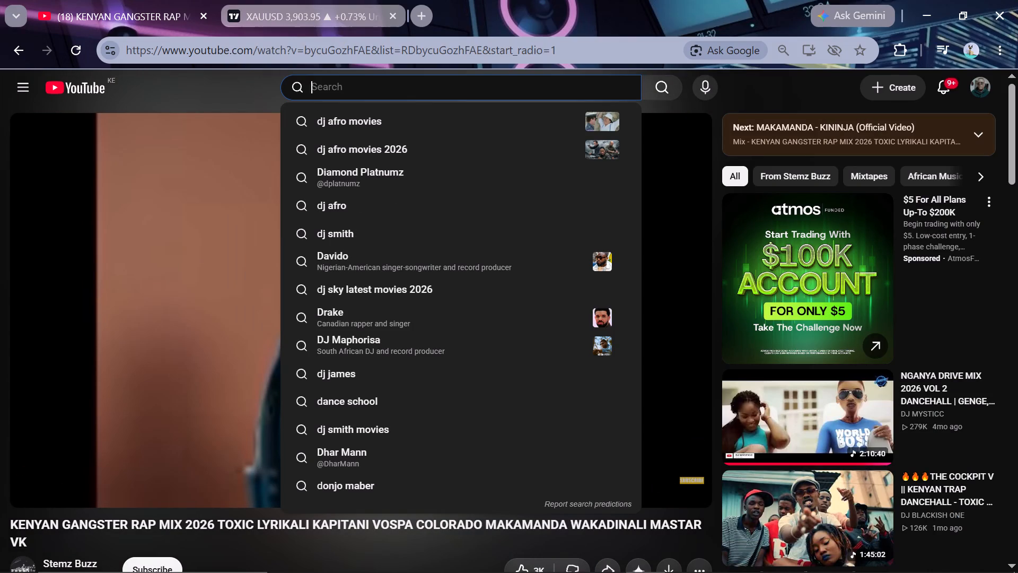
type("mr")
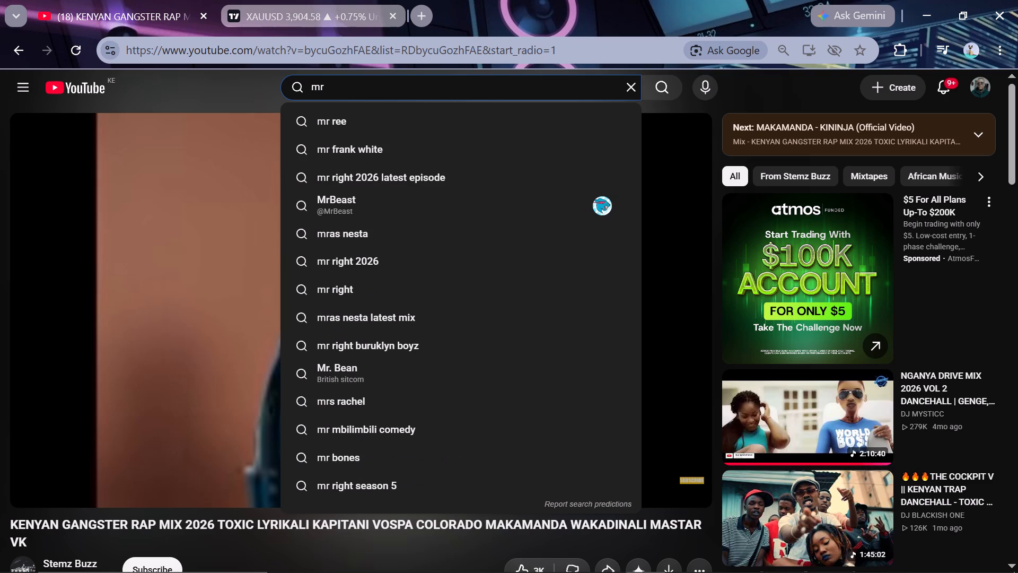
type(".m")
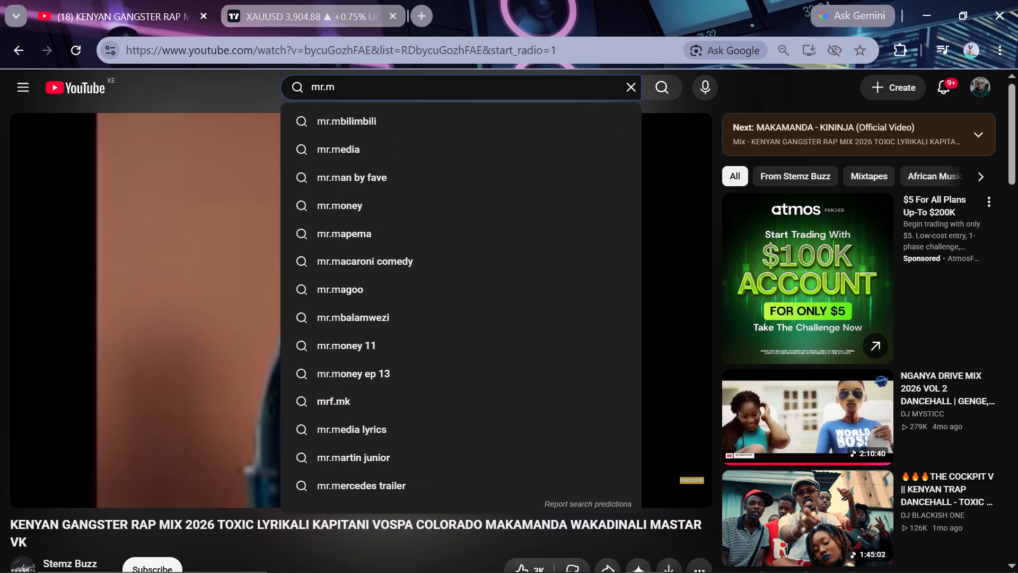
key("BackSpace")
key("BackSpace")
key("BackSpace")
key("BackSpace")
key("BackSpace")
key("BackSpace")
key("BackSpace")
key("BackSpace")
key("BackSpace")
key("BackSpace")
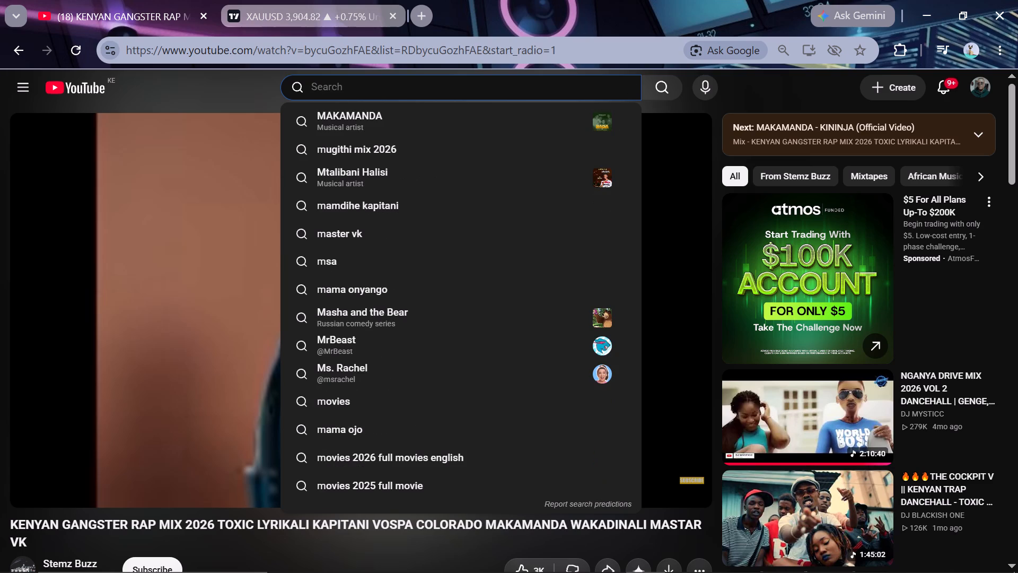
type("msnr")
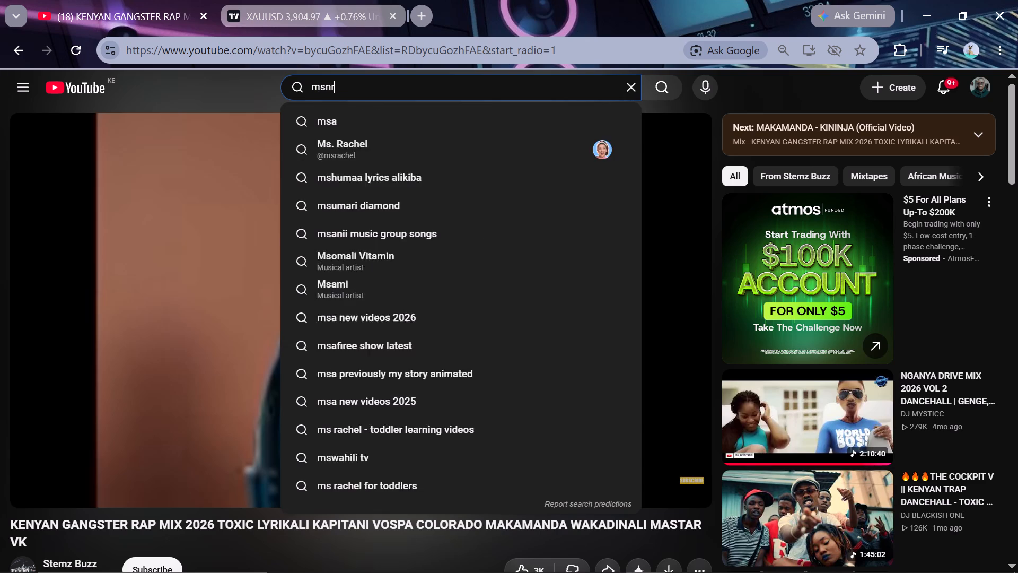
key("Return")
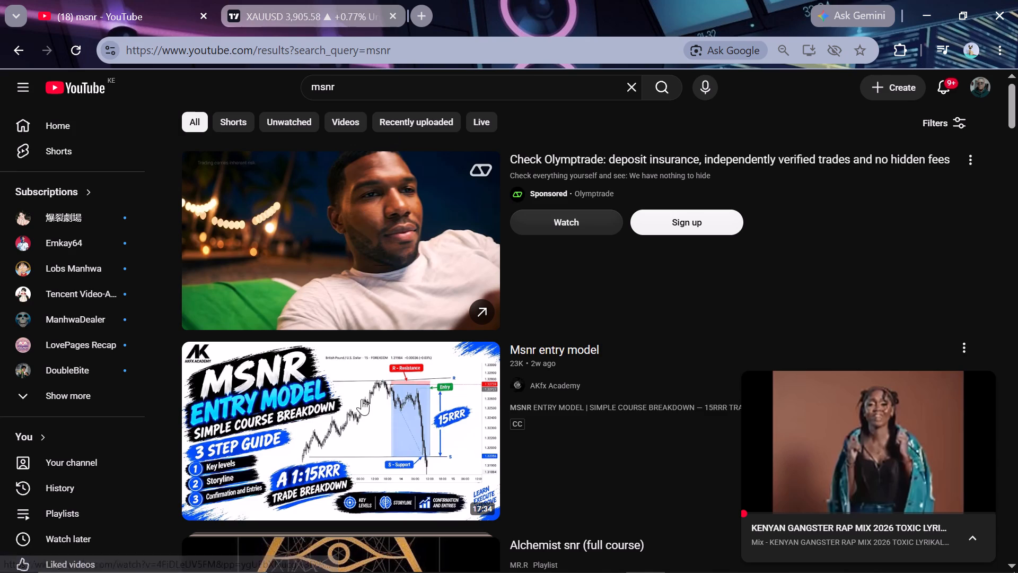
Open the Alchemist snr (full course) playlist by MR.R from the results and skip the advert before part 1.
scroll(357, 426, "down", 3)
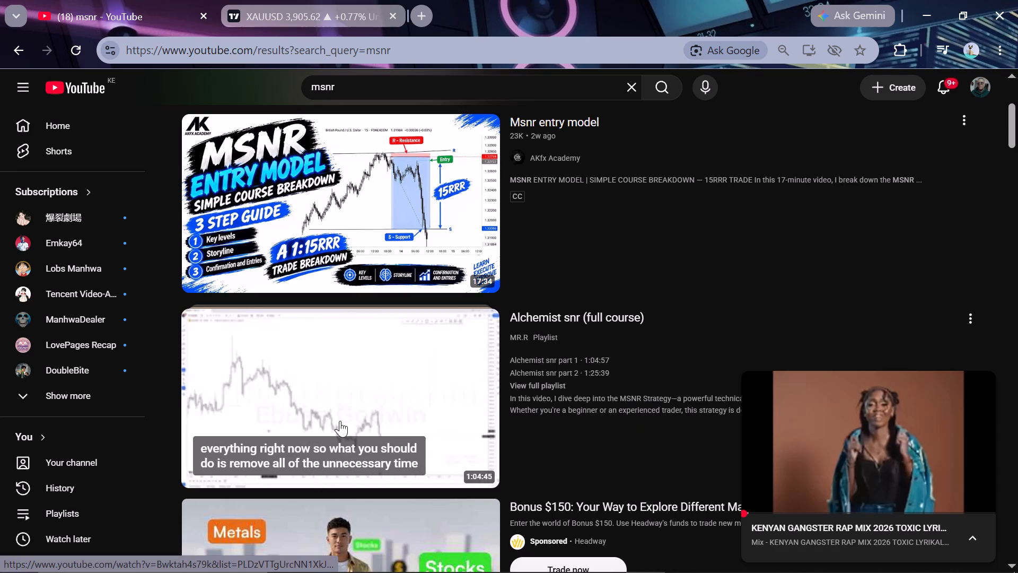
left_click(403, 393)
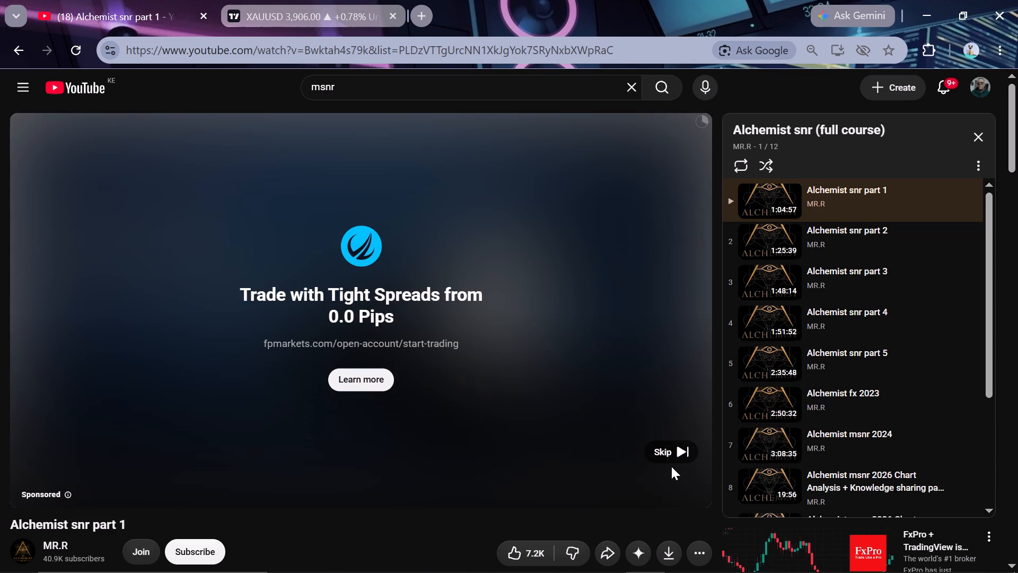
left_click(673, 458)
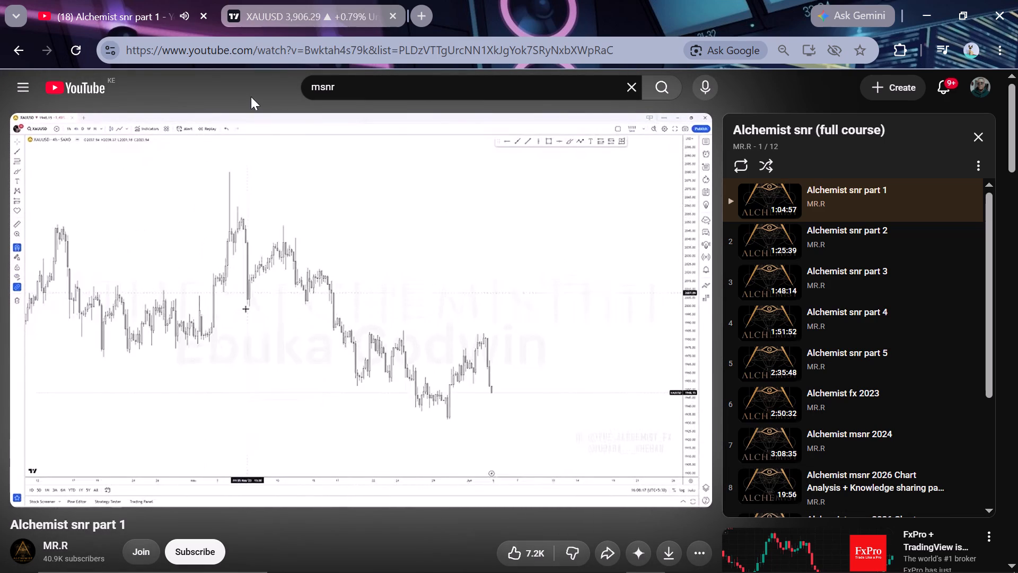
Leave the Alchemist course, close its mini player, and go back to the Kenyan Gangster Rap Mix video.
left_click(21, 51)
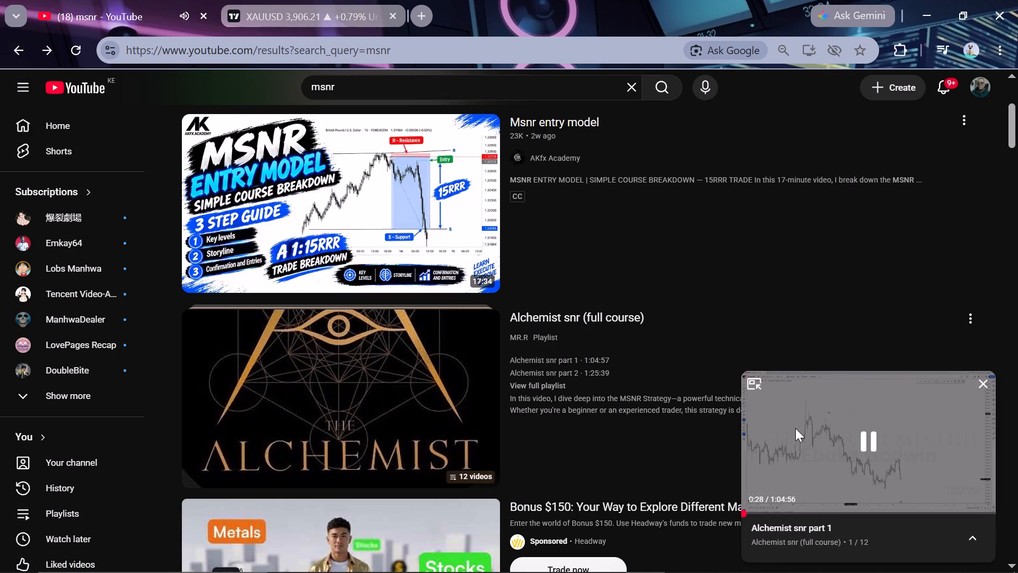
left_click(982, 381)
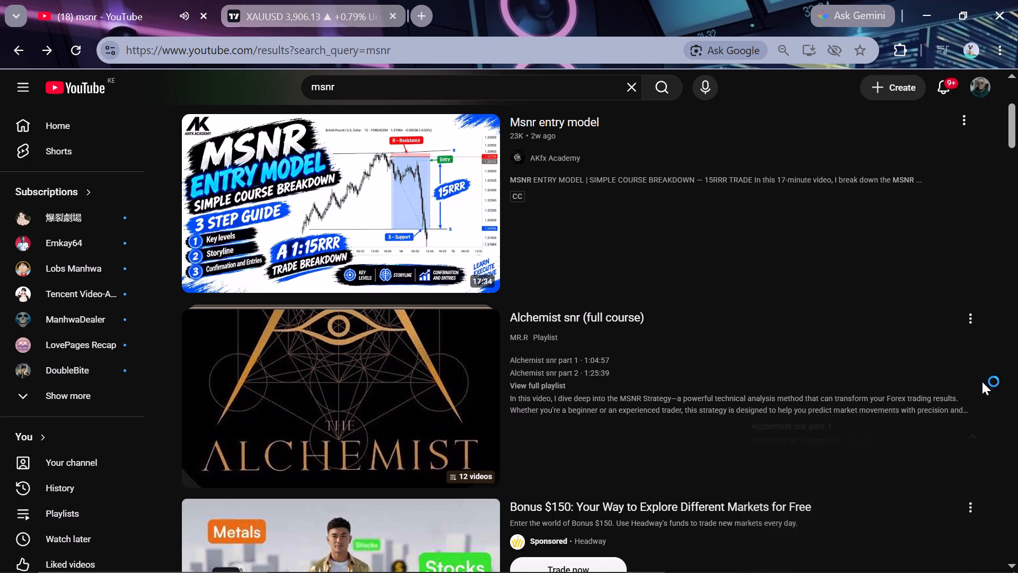
left_click(20, 49)
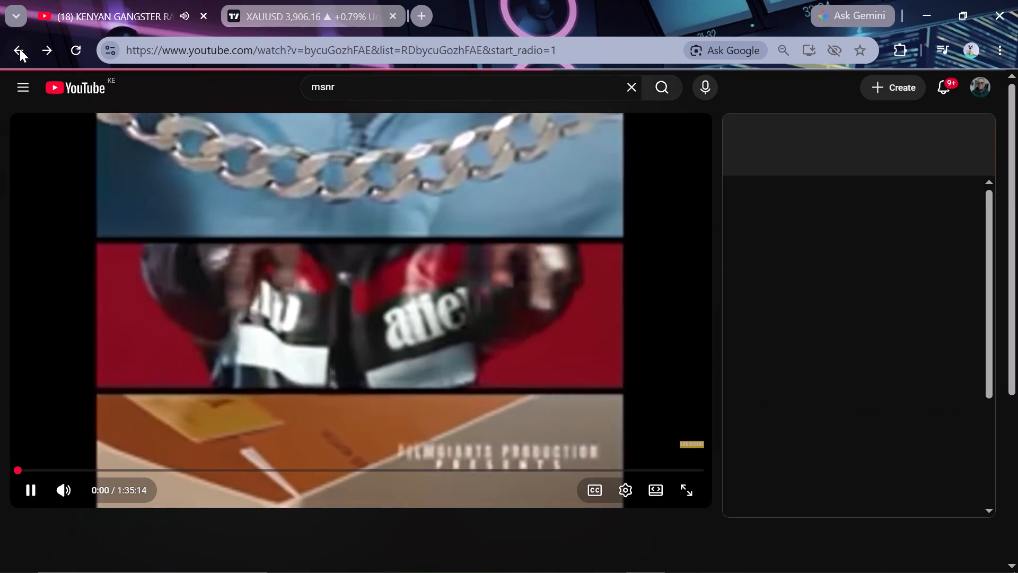
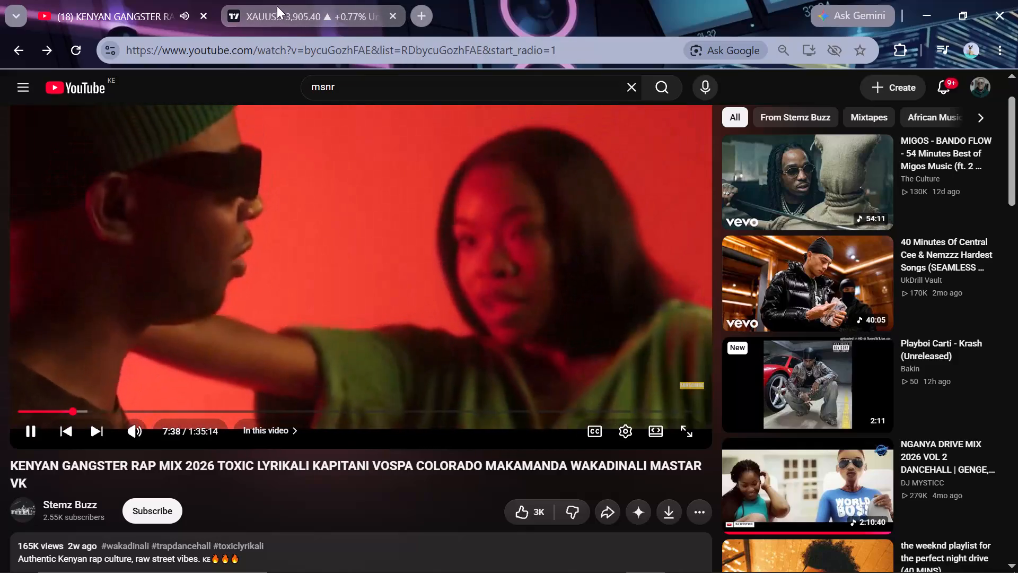
Switch to the daily XAUUSD chart in TradingView and dismiss the referral rewards ad.
left_click(279, 11)
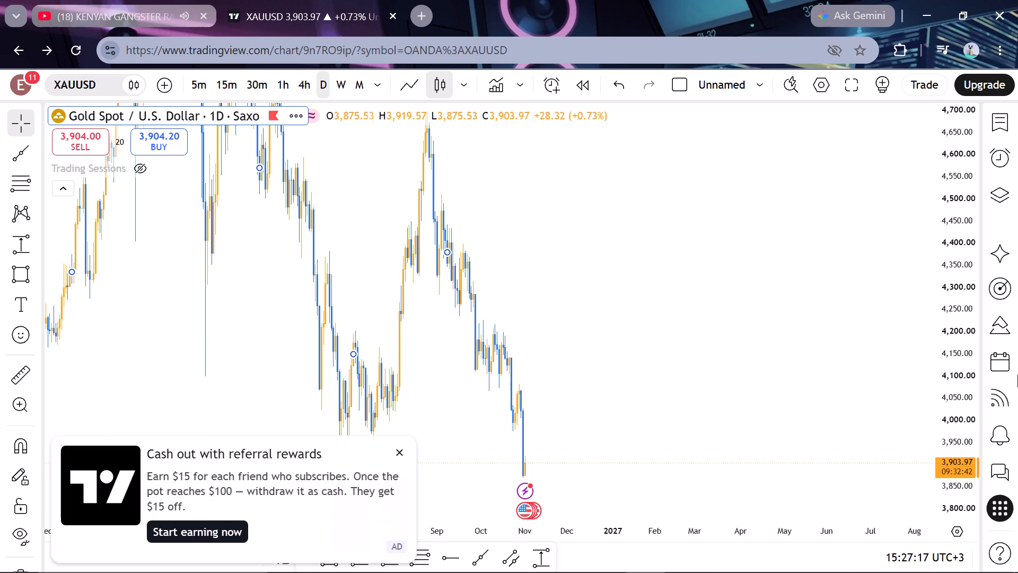
left_click_drag(970, 341, 955, 211)
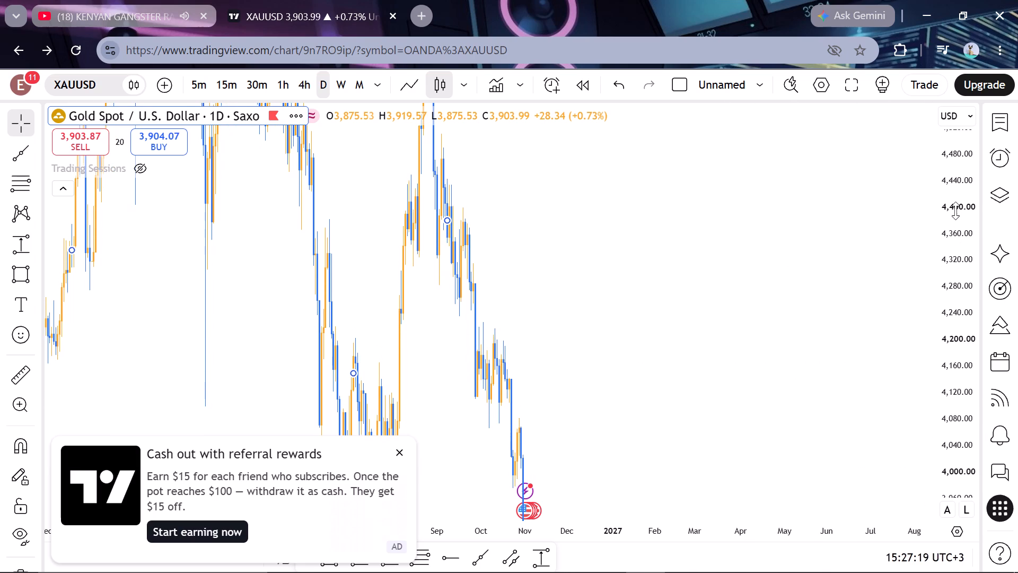
left_click_drag(955, 211, 956, 211)
left_click_drag(755, 408, 854, 344)
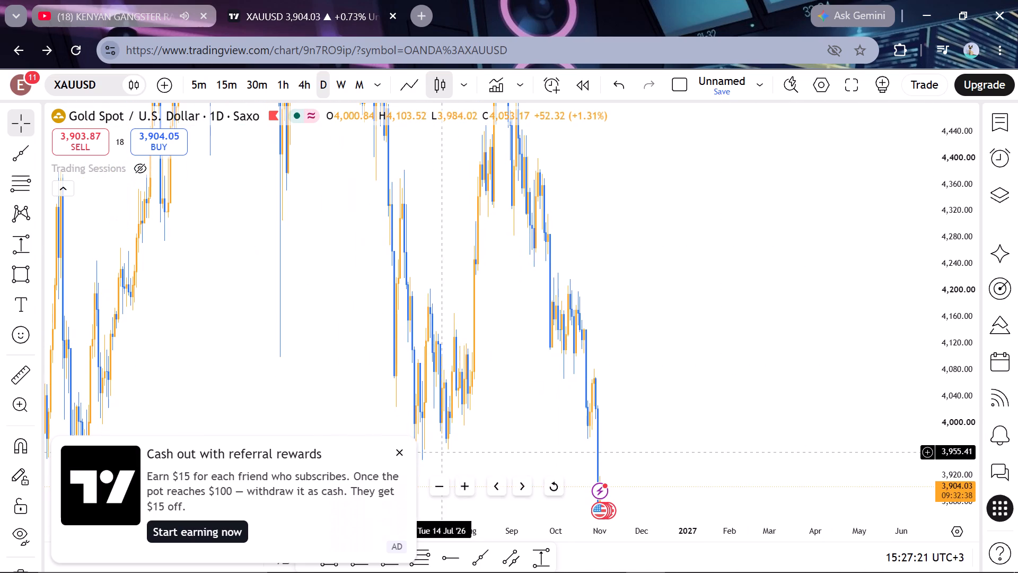
left_click(400, 453)
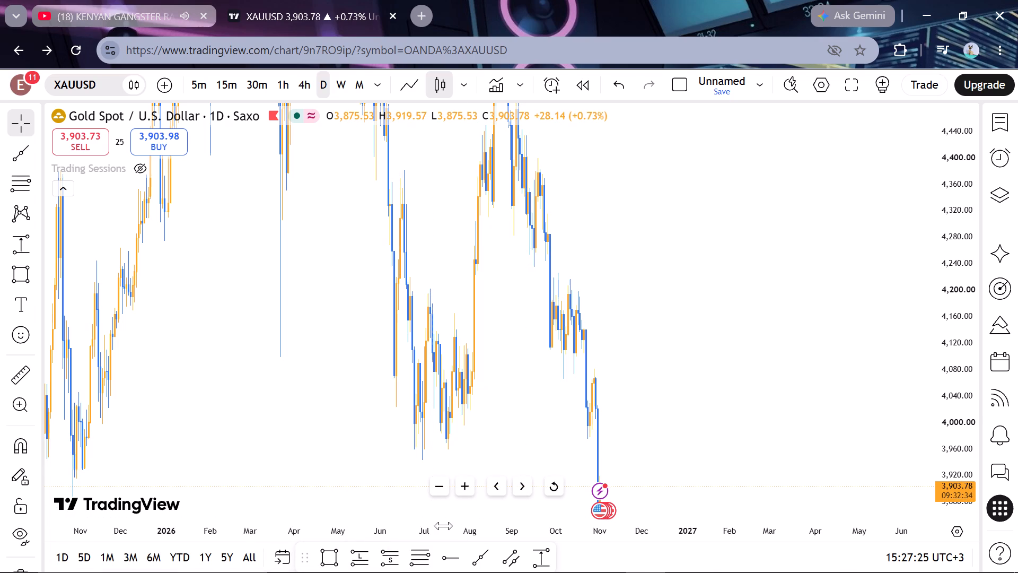
Draw a horizontal ray from the mid-July 2026 low on the daily chart and adjust it to about 3,971.
left_click_drag(449, 530, 510, 525)
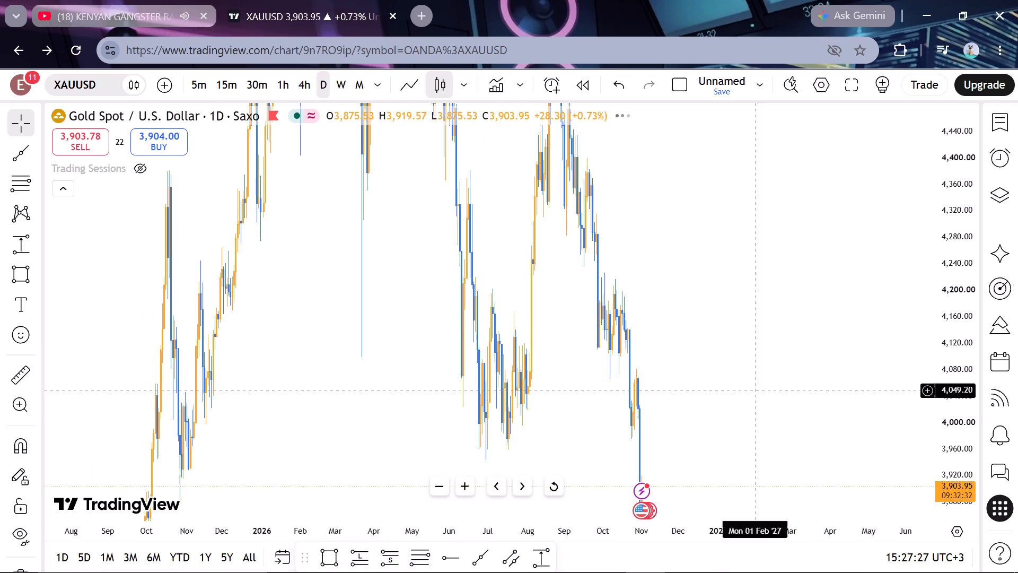
left_click_drag(953, 261, 943, 382)
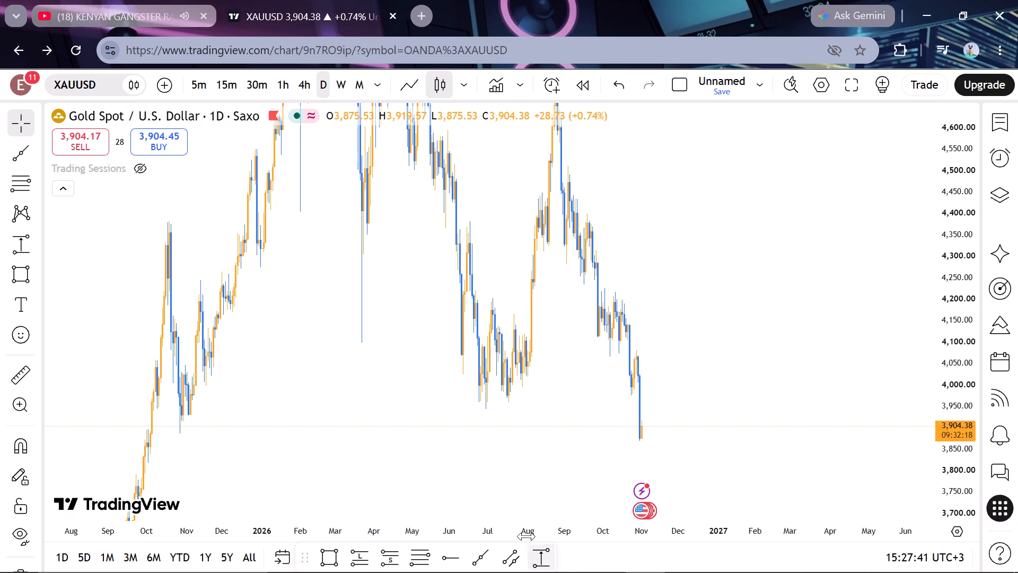
left_click_drag(468, 532, 357, 541)
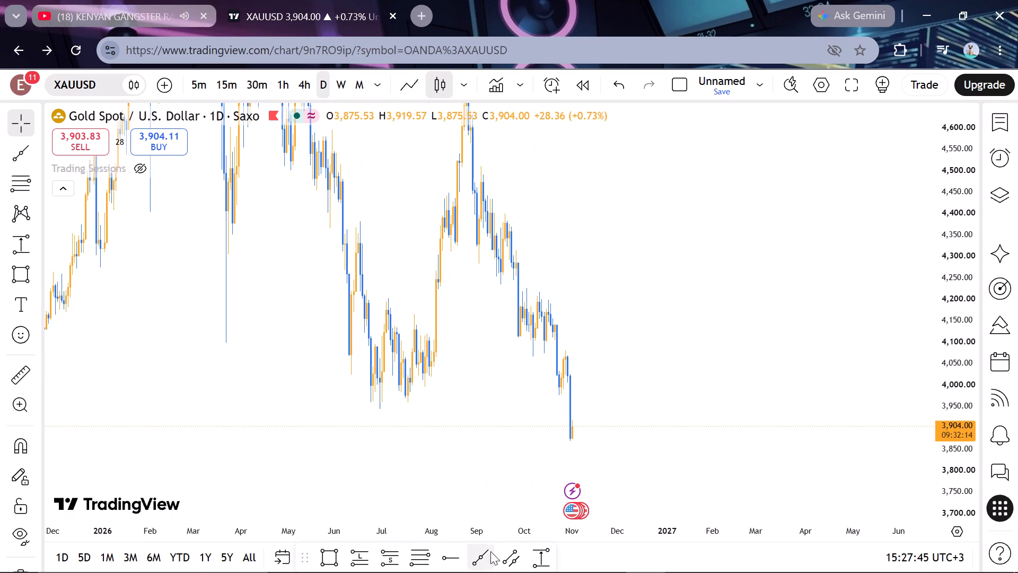
left_click(440, 565)
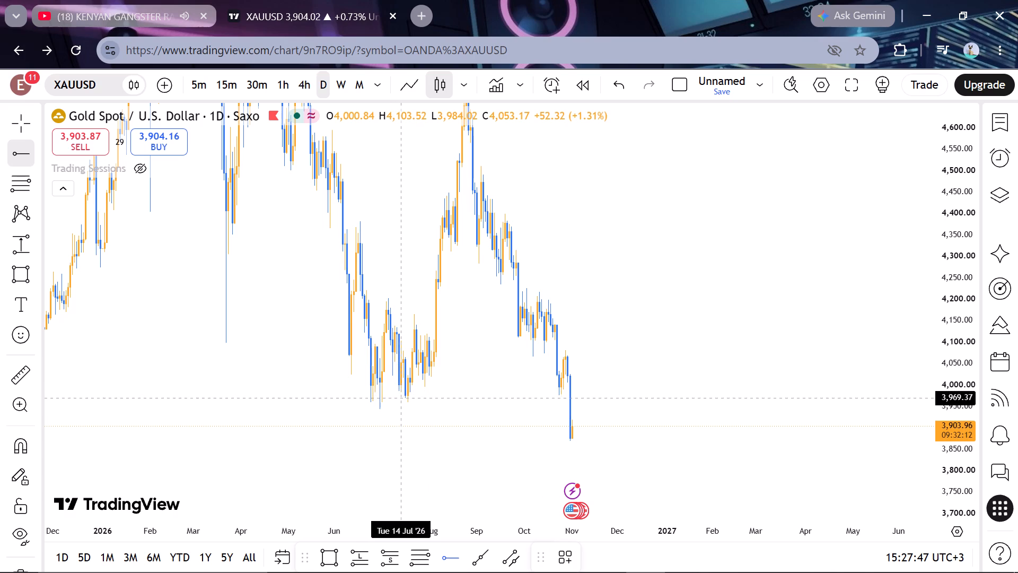
left_click_drag(402, 396, 441, 397)
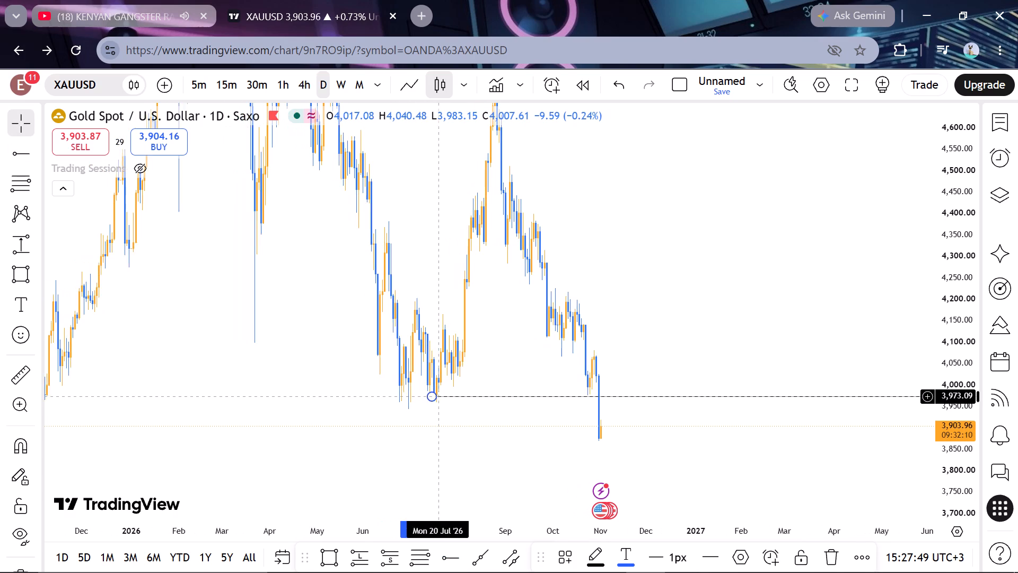
left_click_drag(441, 397, 442, 397)
left_click(461, 425)
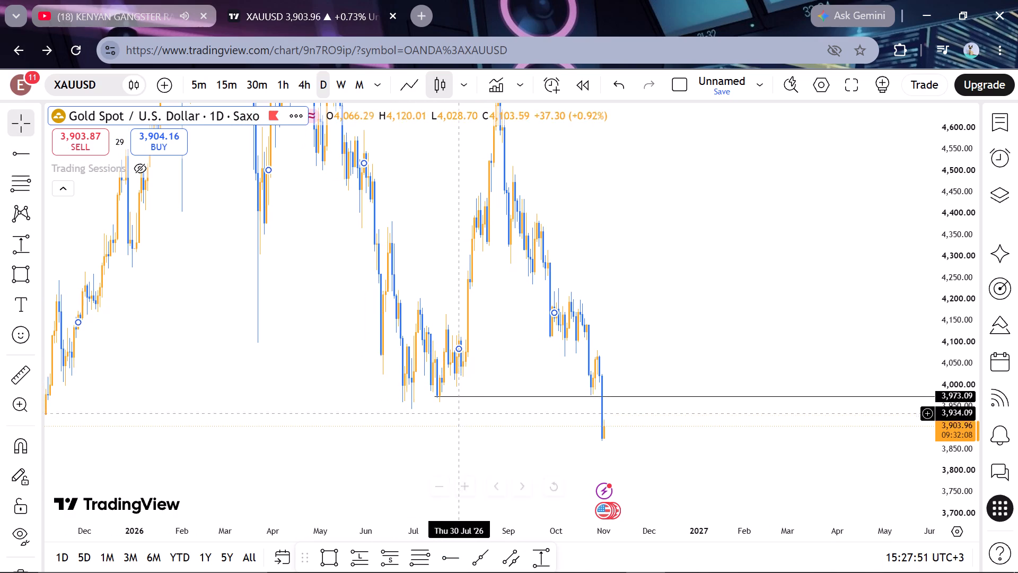
left_click(433, 400)
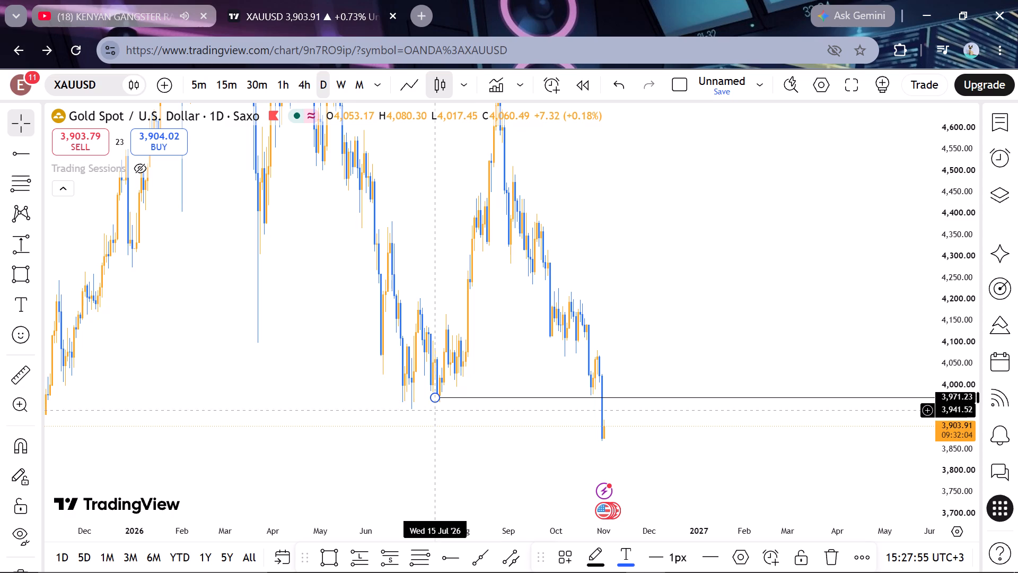
left_click(436, 410)
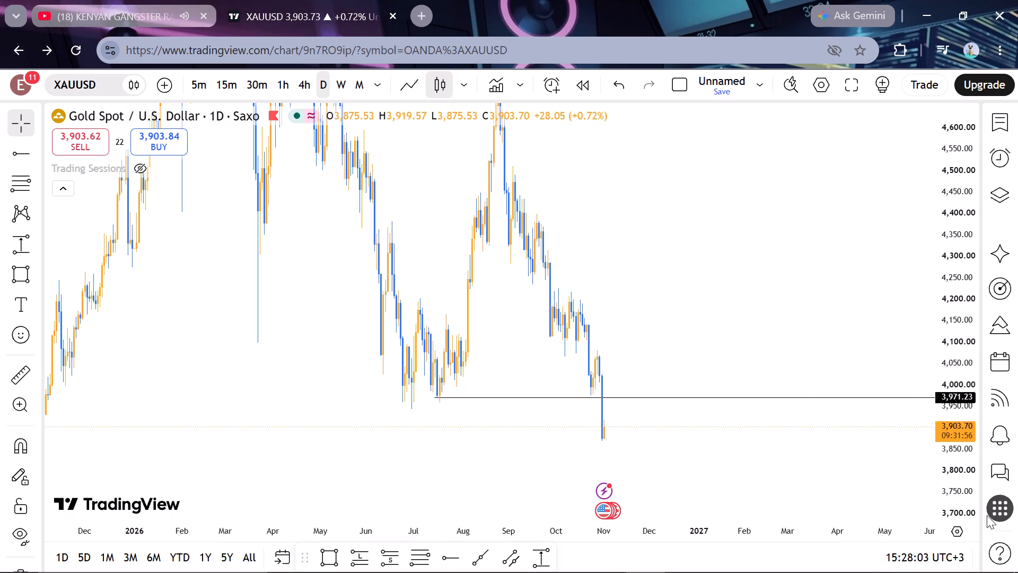
Examine the daily candles around the horizontal ray, from the June–July lows to the latest drop.
left_click_drag(962, 468, 991, 144)
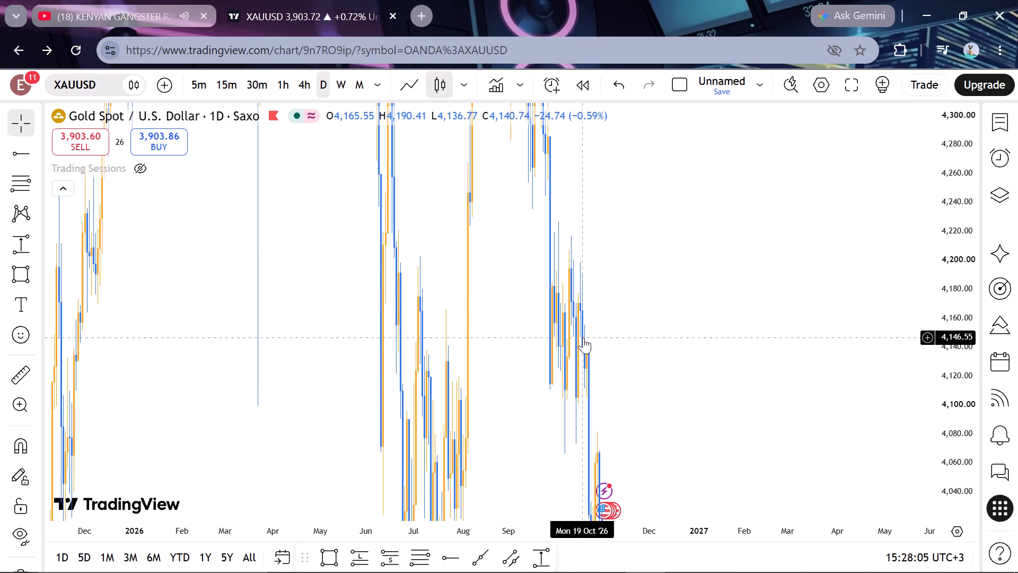
left_click_drag(493, 418, 523, 198)
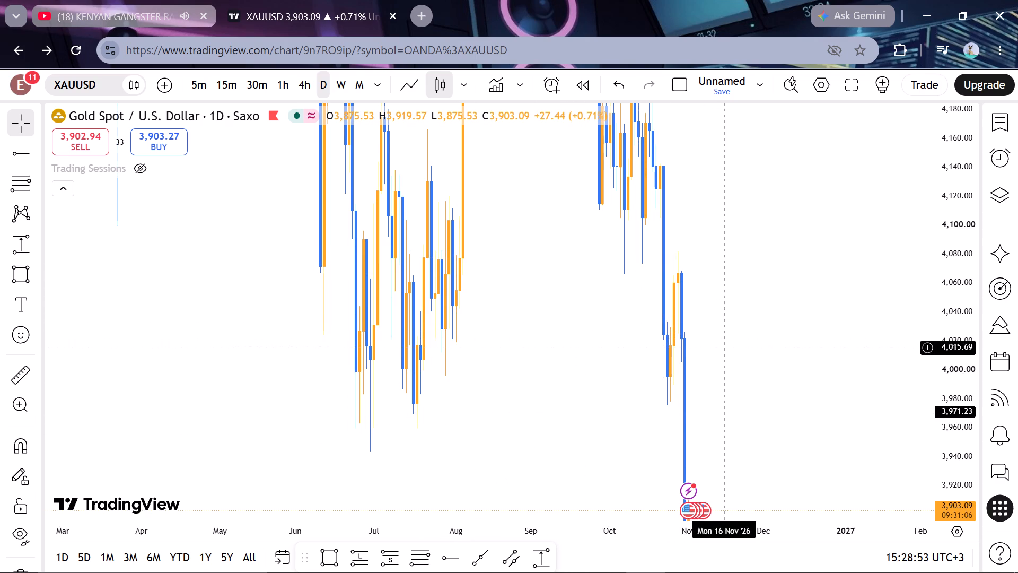
left_click_drag(723, 348, 733, 241)
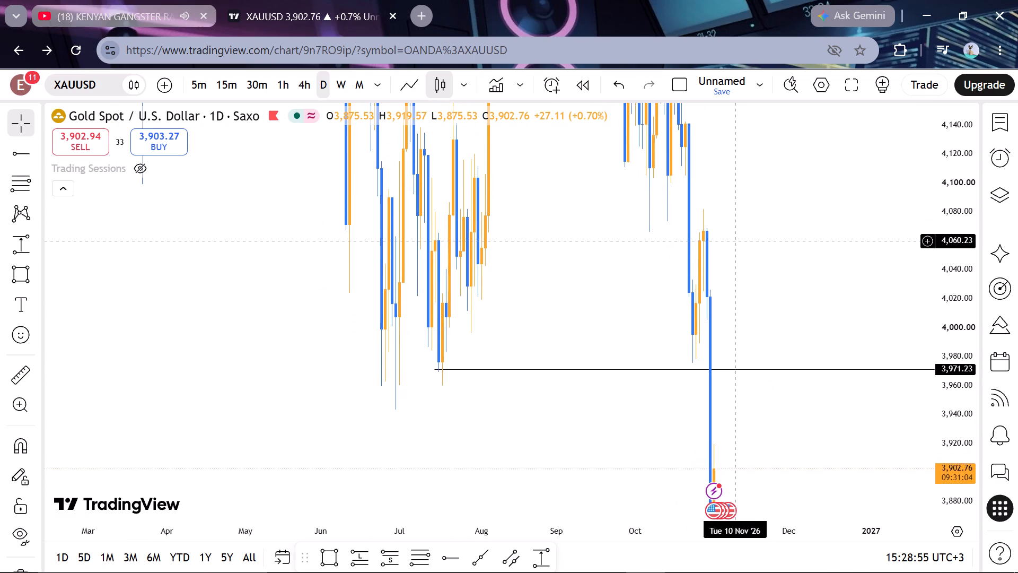
left_click_drag(733, 241, 735, 292)
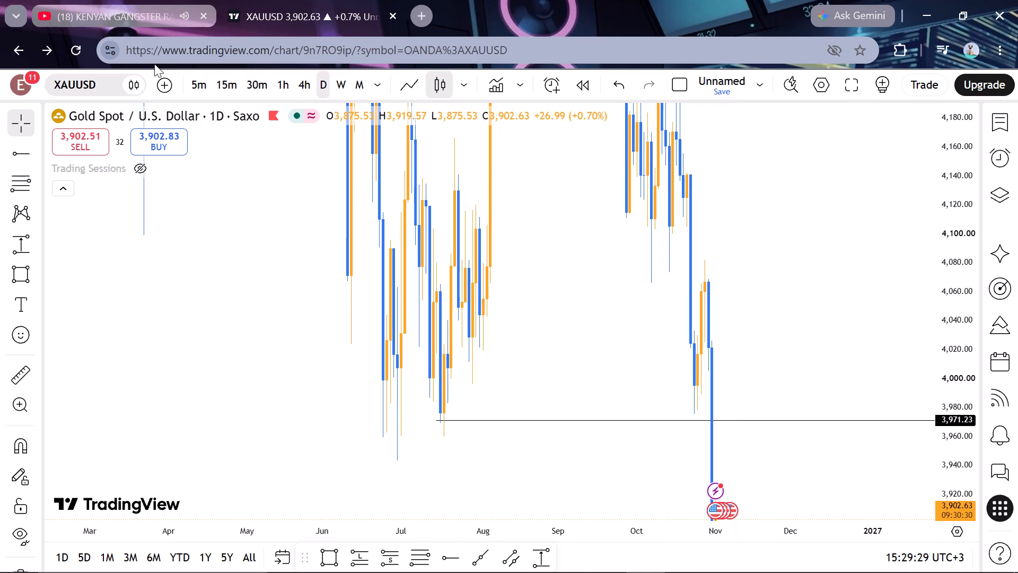
Switch back to the Kenyan Gangster Rap Mix video on YouTube.
left_click(103, 15)
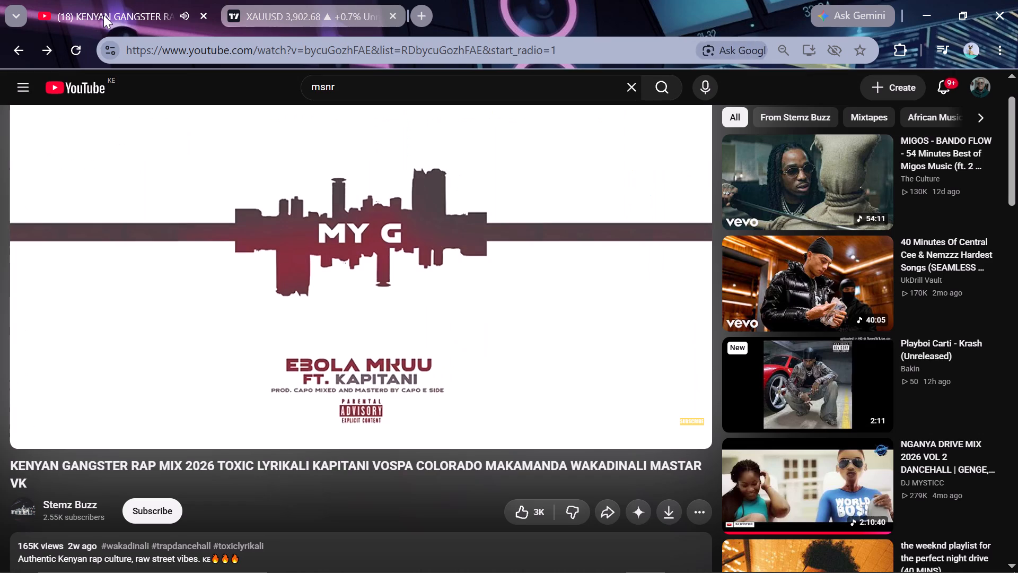
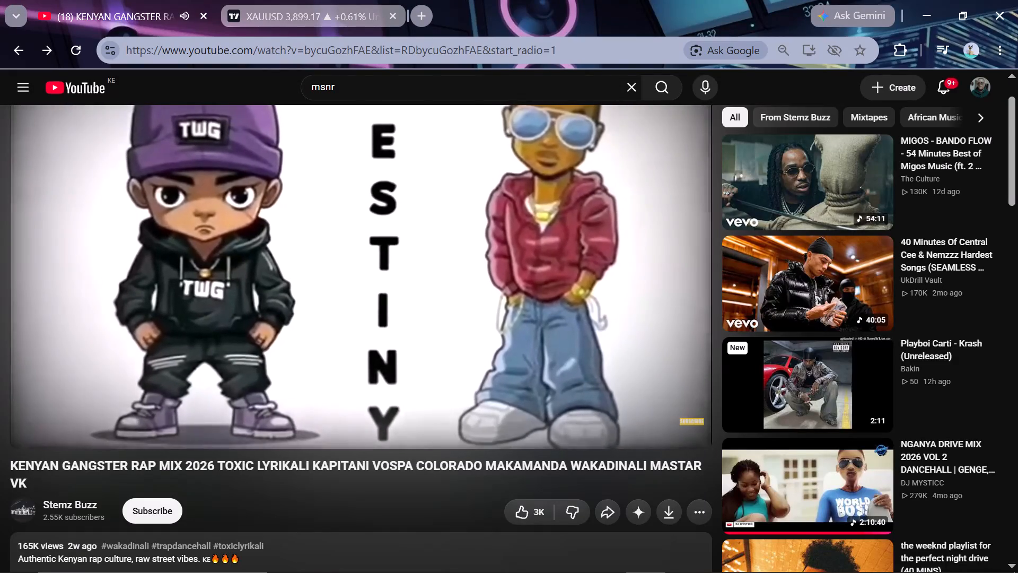
Search YouTube for "msnr" and filter the results to recently uploaded videos.
key("Return")
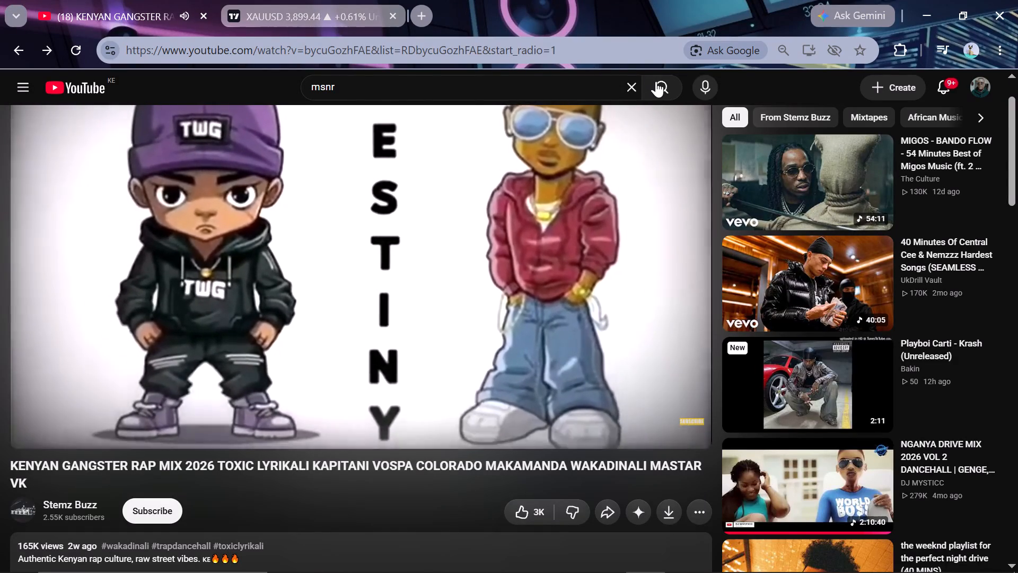
left_click(659, 85)
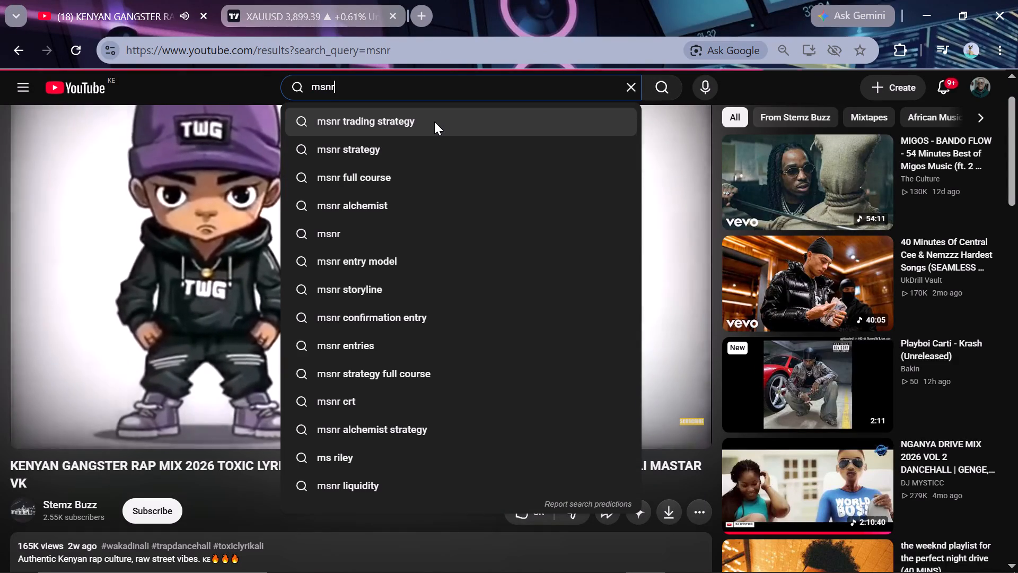
left_click(411, 118)
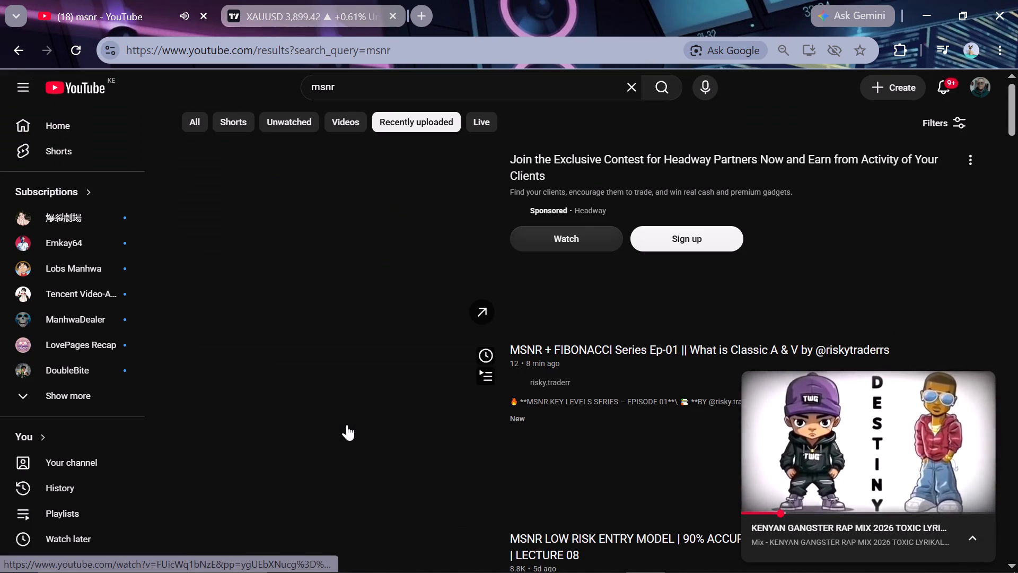
Look through the recently uploaded MSNR trading videos for key-level, entry-model and strategy lessons.
scroll(347, 424, "down", 2)
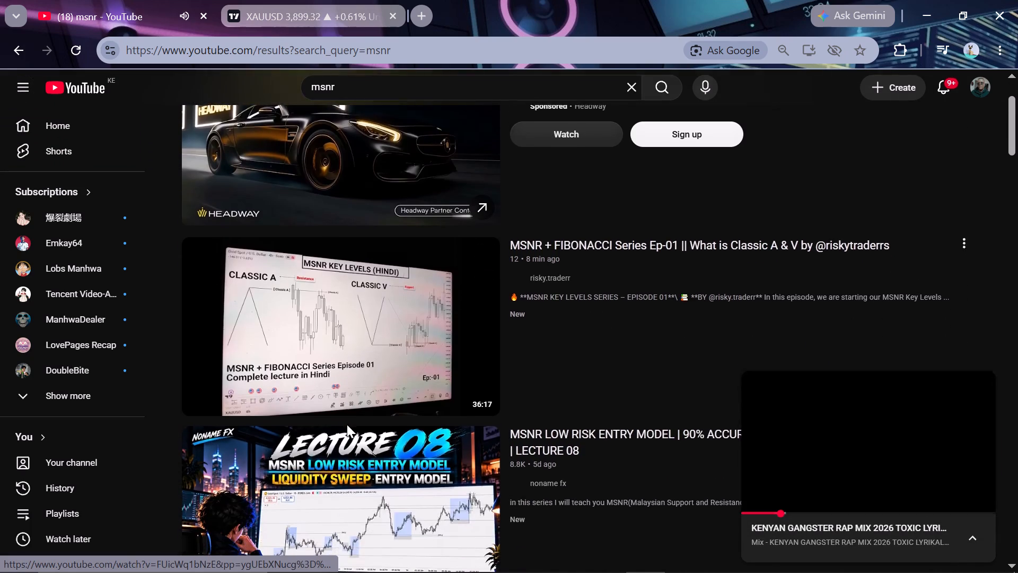
scroll(347, 424, "down", 8)
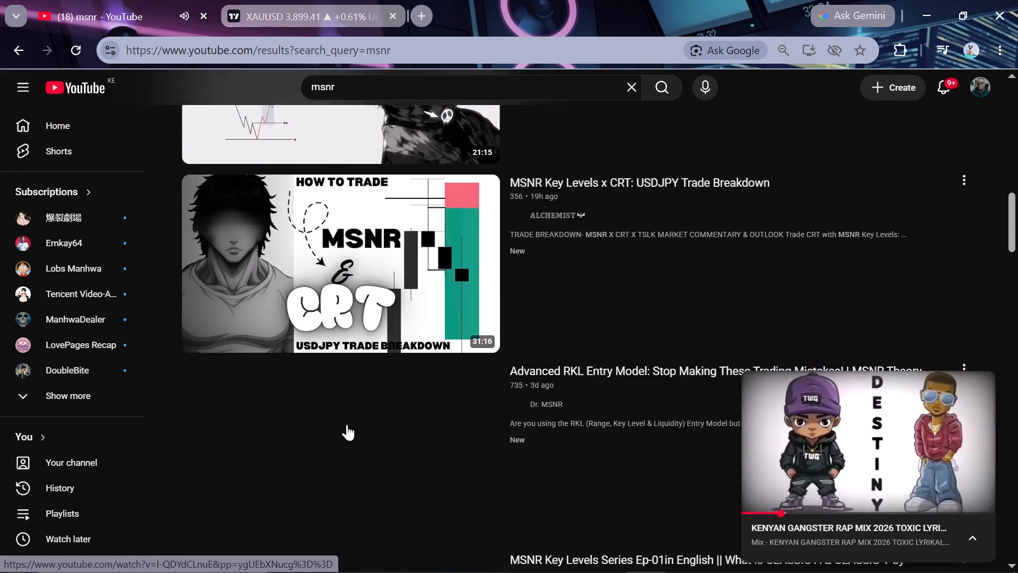
scroll(347, 424, "down", 3)
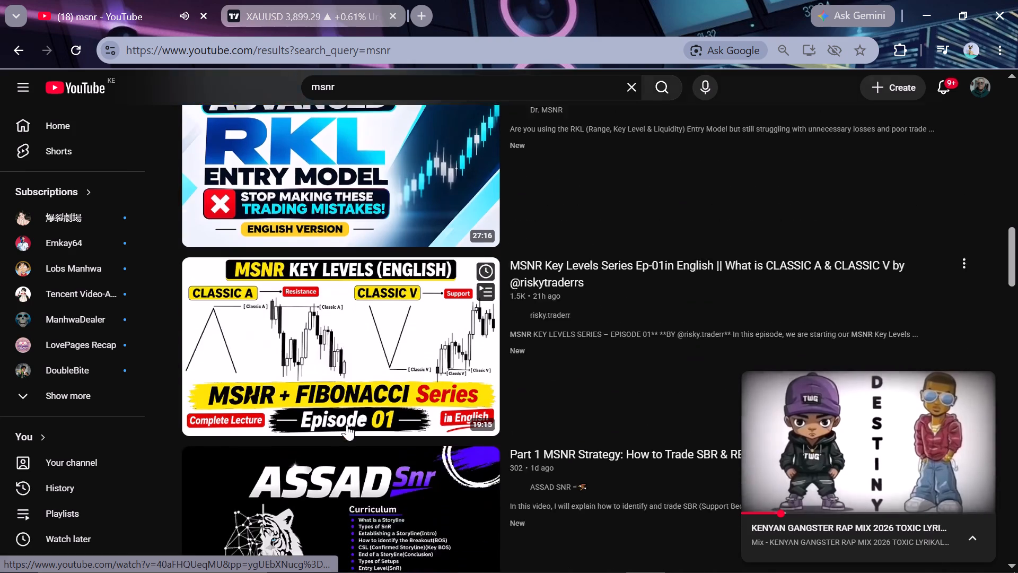
scroll(347, 424, "down", 8)
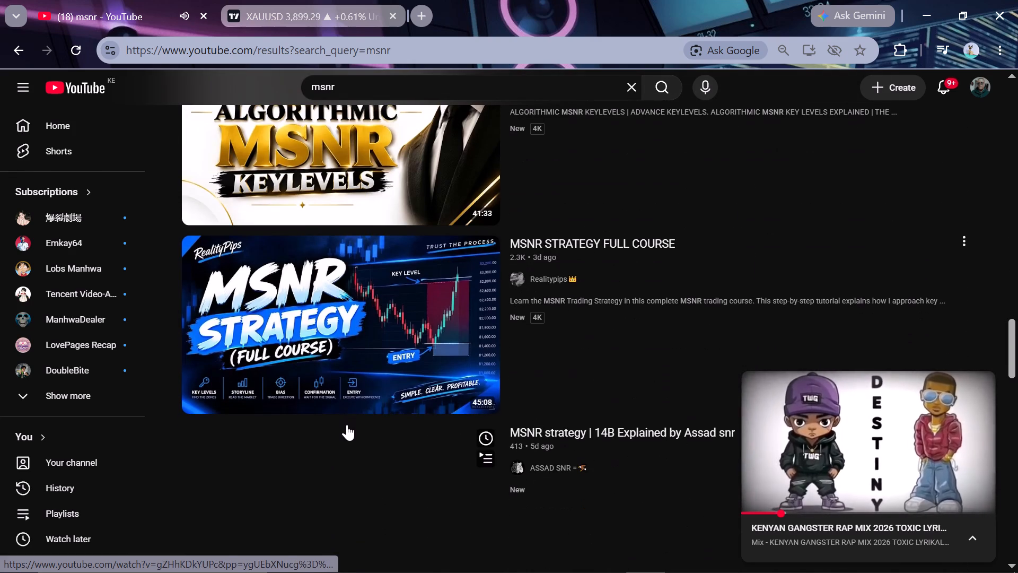